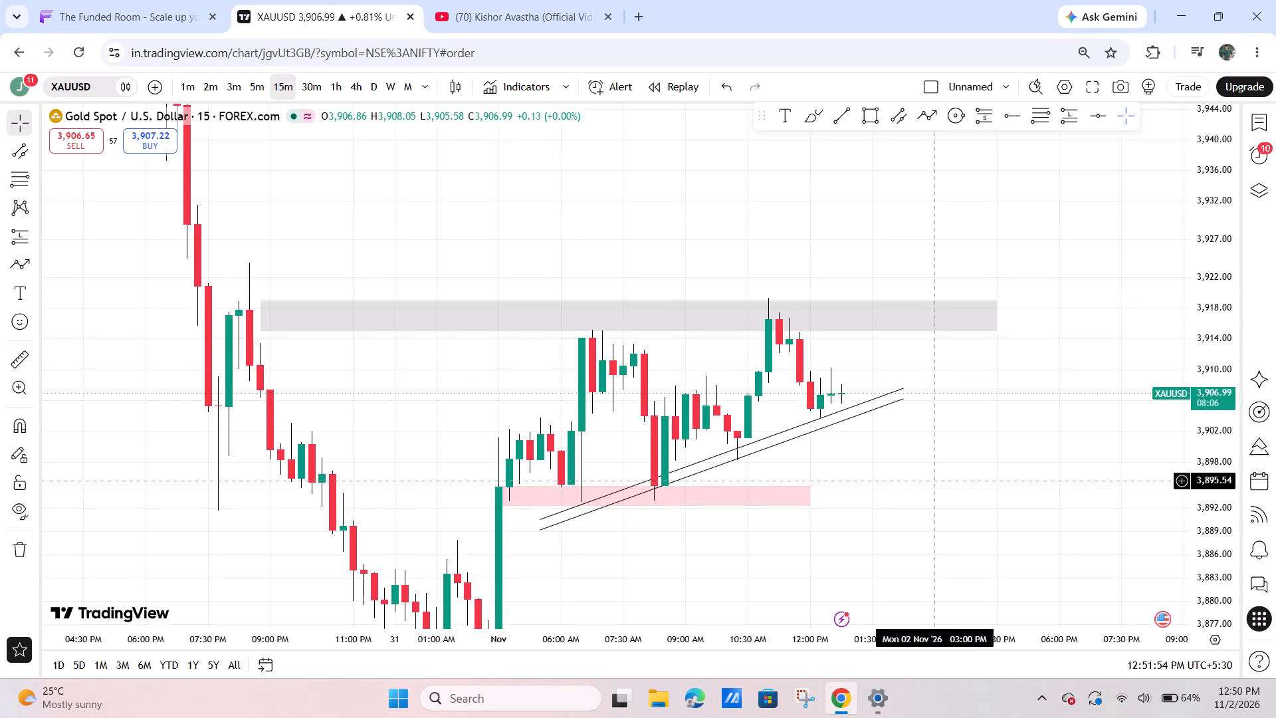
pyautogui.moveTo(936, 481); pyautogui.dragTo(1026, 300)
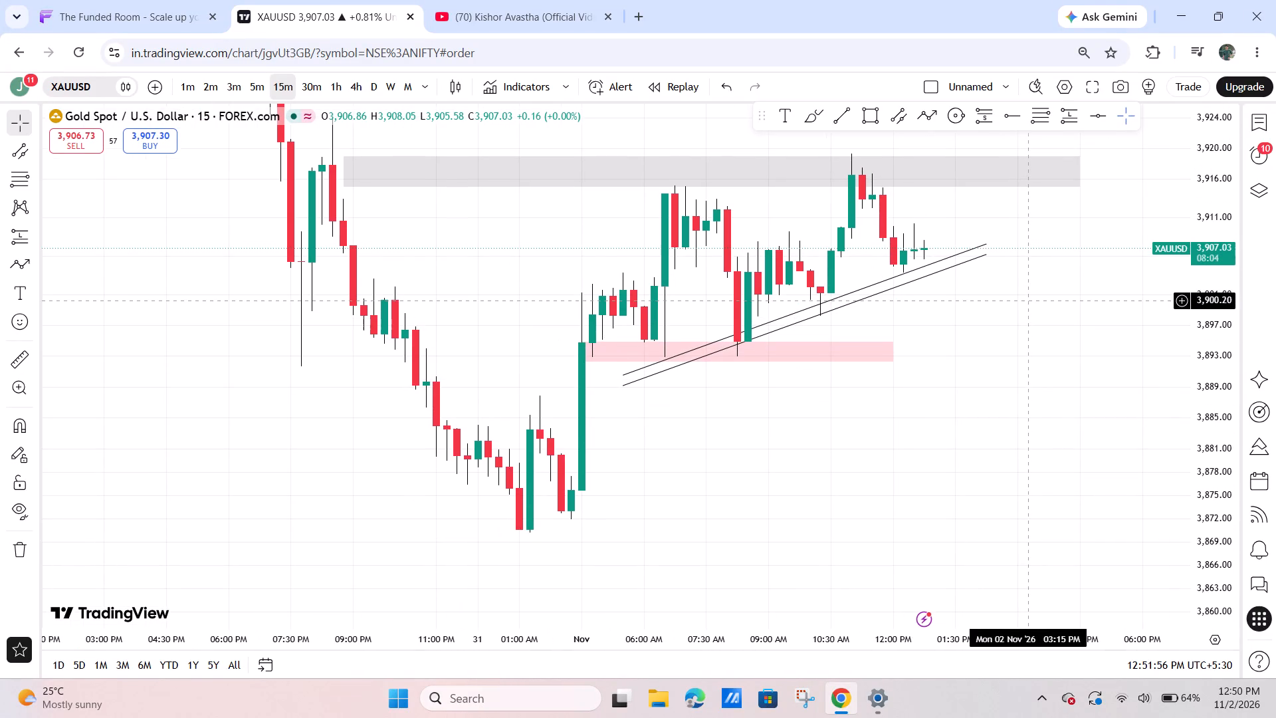
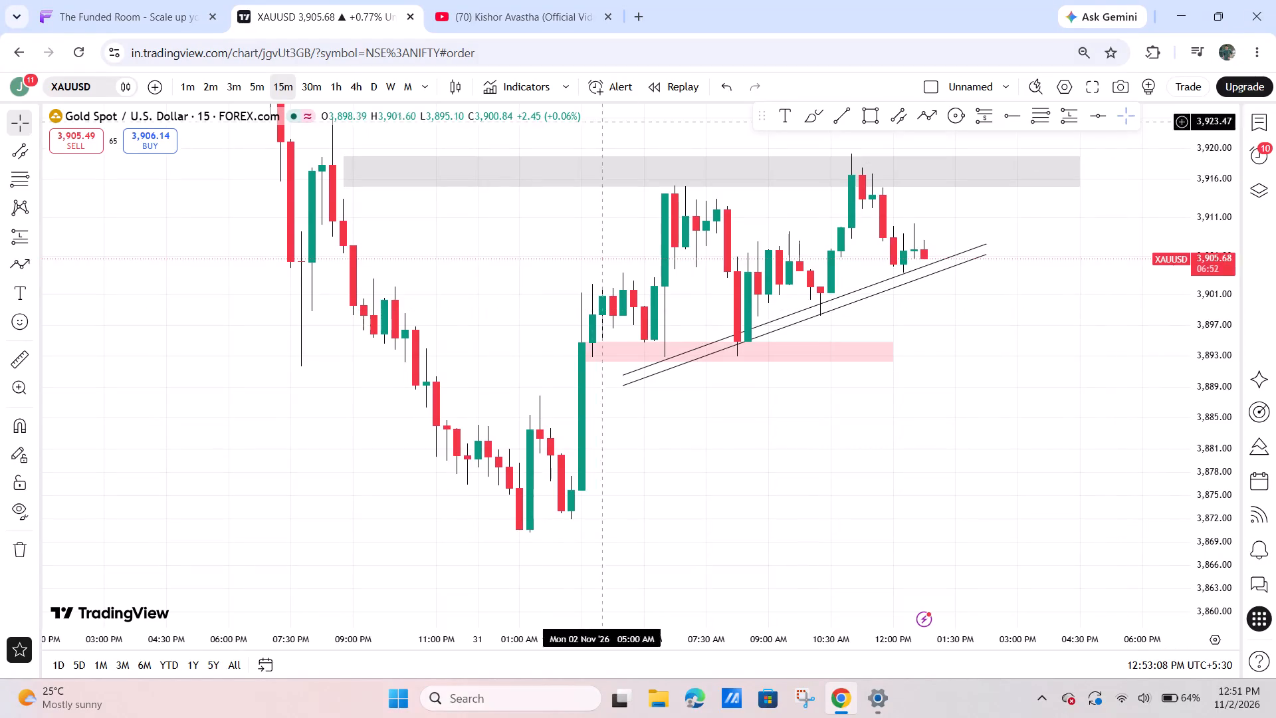
# Switch the gold chart from the 15-minute to the 5-minute timeframe.
pyautogui.moveTo(1059, 343); pyautogui.dragTo(901, 387)
pyautogui.scroll(-5, 908, 415)
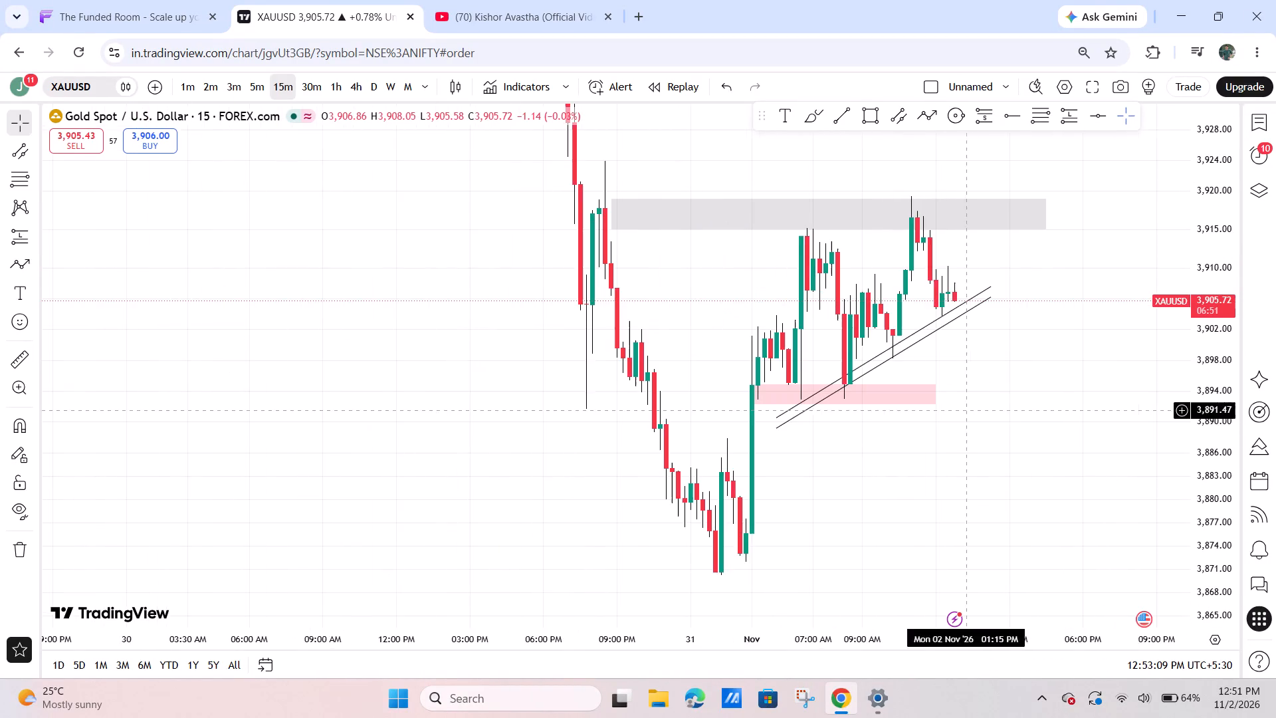
pyautogui.moveTo(998, 410); pyautogui.dragTo(966, 457)
pyautogui.click(261, 88)
# Examine the 5-minute price action between the grey upper zone, the pink lower zone and the rising trend lines.
pyautogui.scroll(5, 962, 384)
pyautogui.scroll(-4, 962, 384)
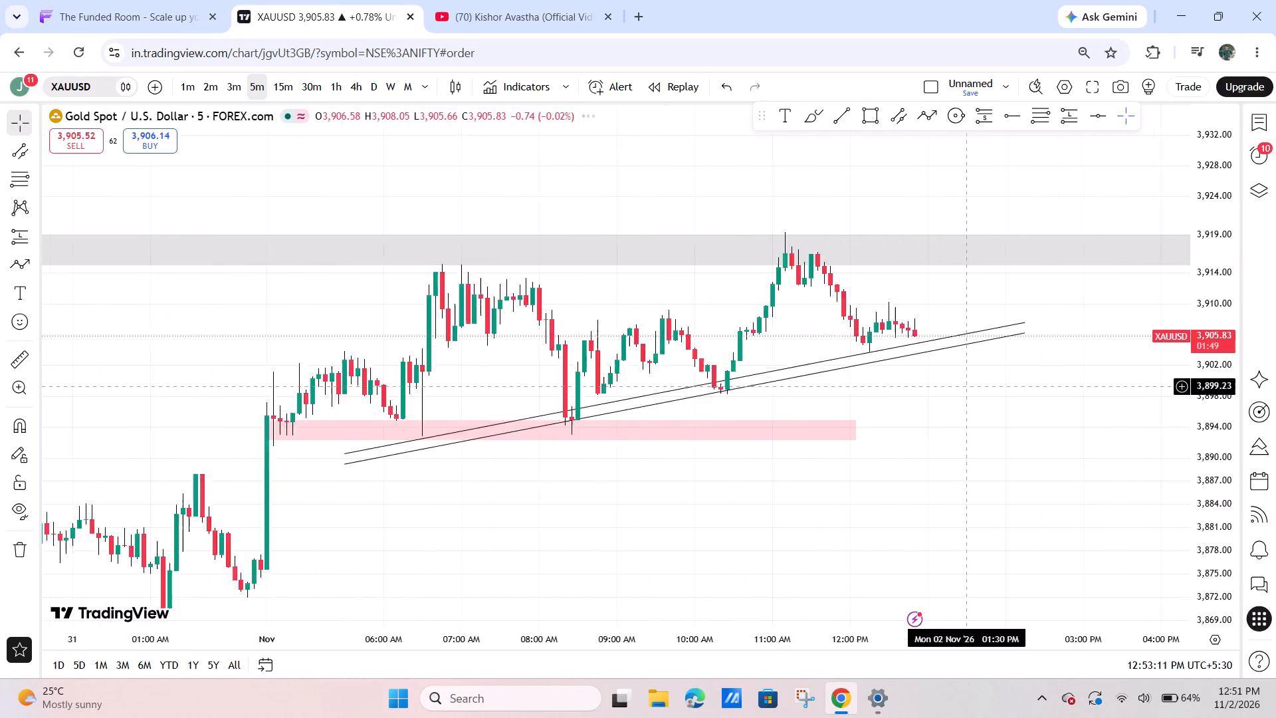
pyautogui.scroll(-2, 983, 388)
pyautogui.moveTo(1091, 405); pyautogui.dragTo(1138, 499)
pyautogui.moveTo(1204, 525); pyautogui.dragTo(1253, 143)
pyautogui.scroll(4, 1130, 425)
pyautogui.moveTo(956, 406); pyautogui.dragTo(1243, 266)
pyautogui.moveTo(1210, 235); pyautogui.dragTo(1170, 465)
pyautogui.moveTo(1099, 464); pyautogui.dragTo(865, 455)
pyautogui.scroll(-1, 951, 443)
pyautogui.moveTo(1035, 421); pyautogui.dragTo(873, 421)
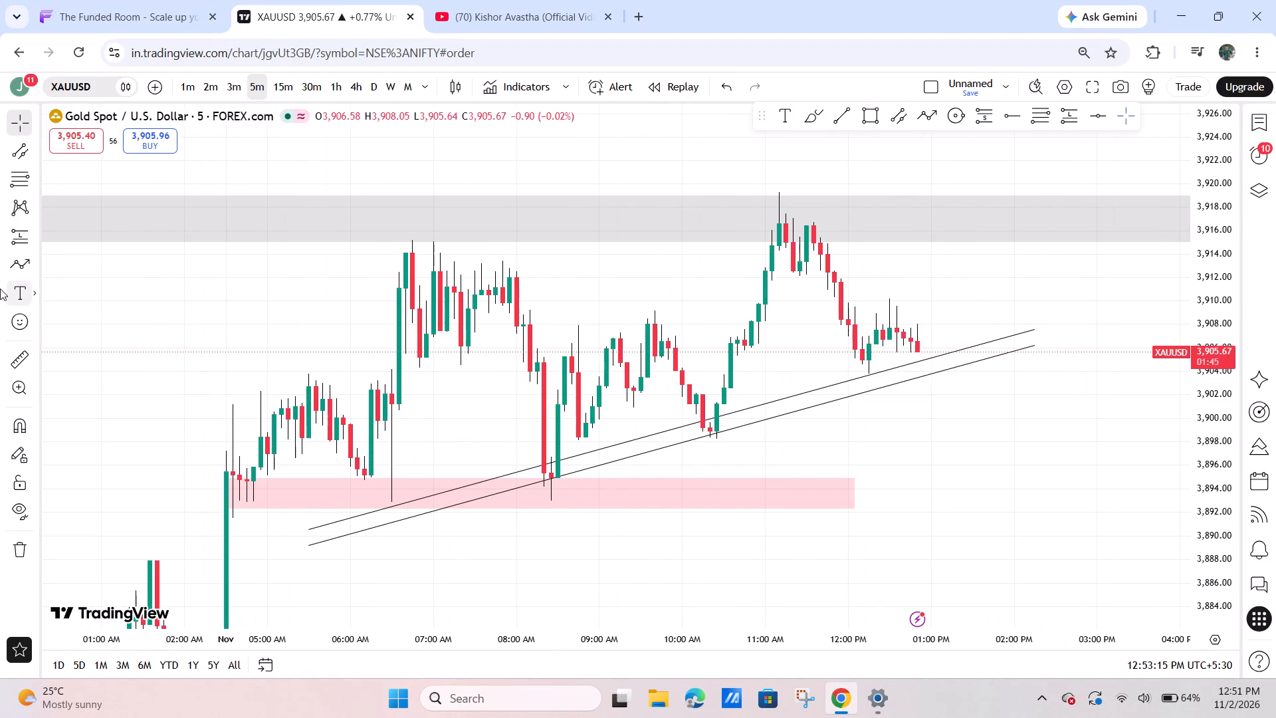
# Measure the latest decline from about 3,916.60 in the grey zone to about 3,903.70 near the rising trend lines.
pyautogui.click(20, 350)
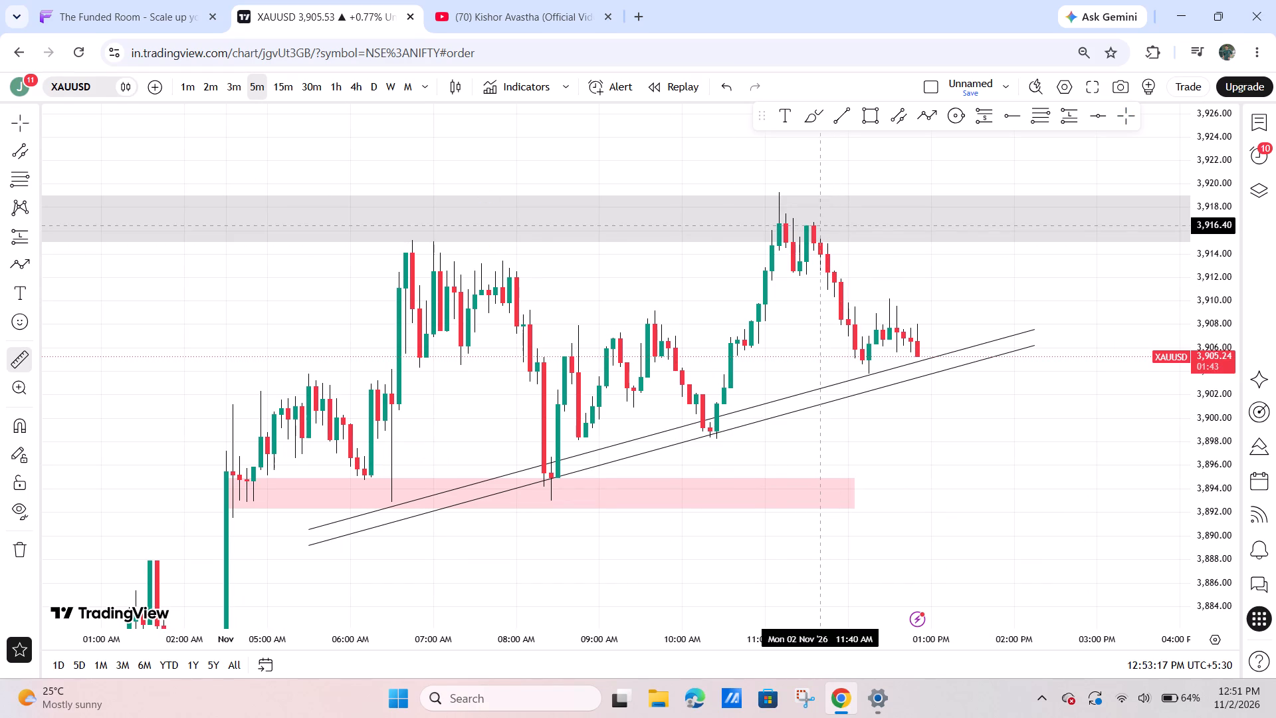
pyautogui.click(814, 224)
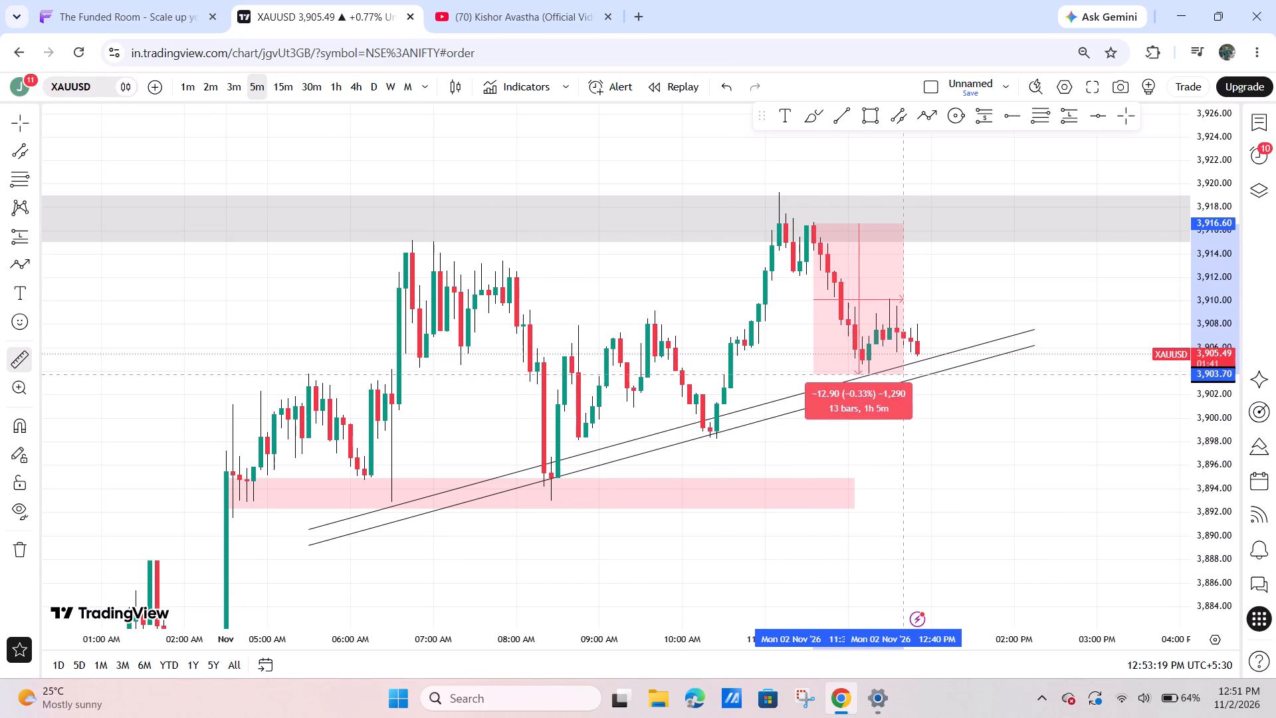
pyautogui.click(903, 374)
pyautogui.click(978, 423)
pyautogui.scroll(-4, 986, 440)
pyautogui.moveTo(1005, 437); pyautogui.dragTo(904, 453)
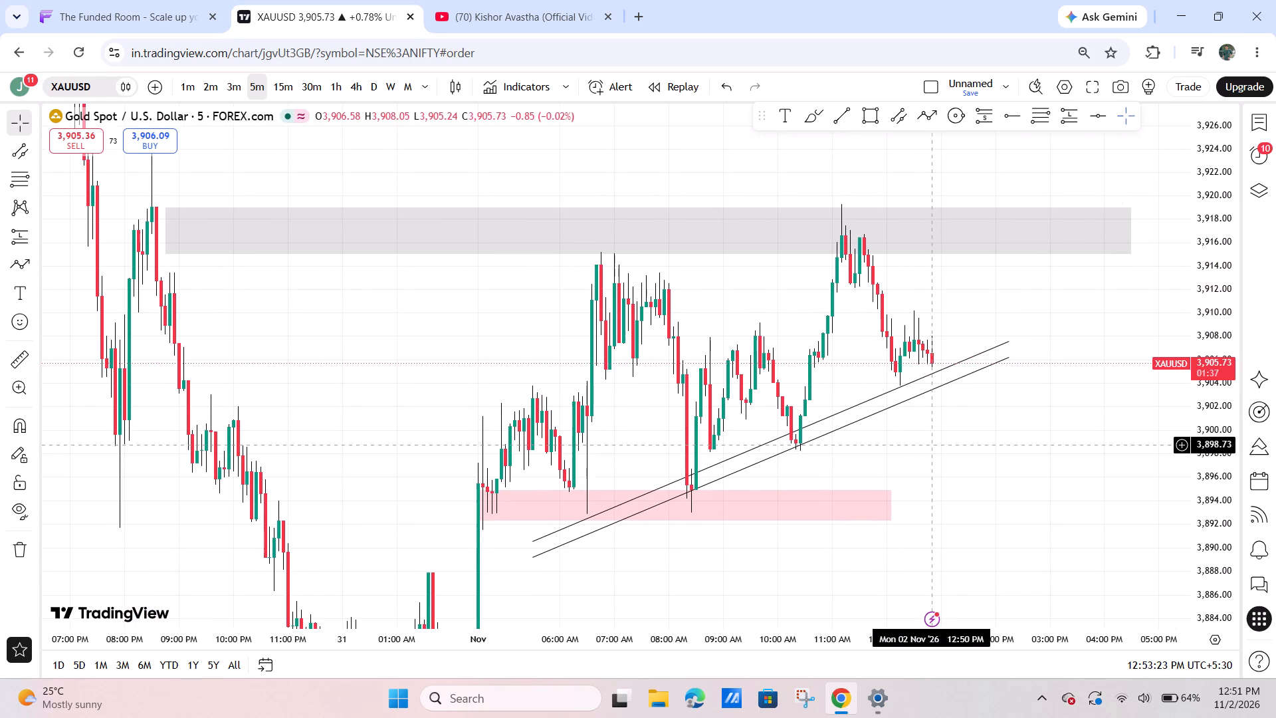
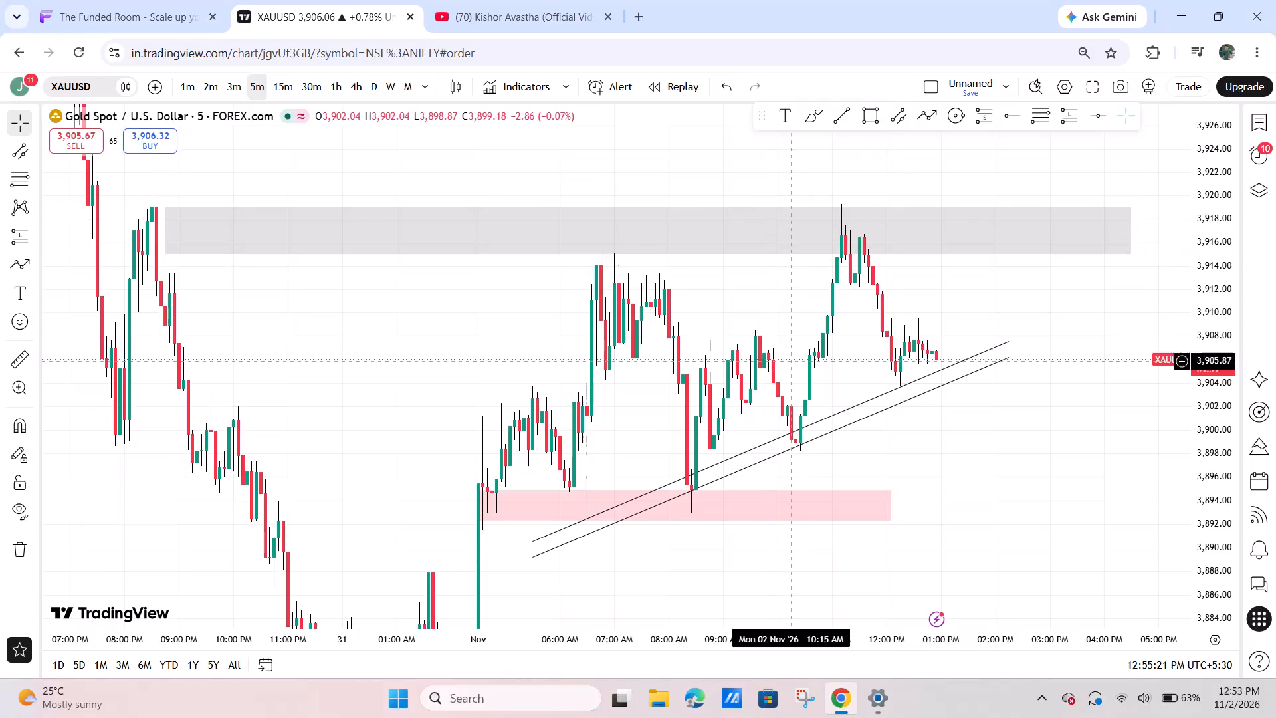
# Switch the gold chart from the 5-minute to the 15-minute timeframe.
pyautogui.moveTo(943, 422); pyautogui.dragTo(1075, 408)
pyautogui.scroll(5, 1000, 459)
pyautogui.moveTo(1022, 435); pyautogui.dragTo(979, 453)
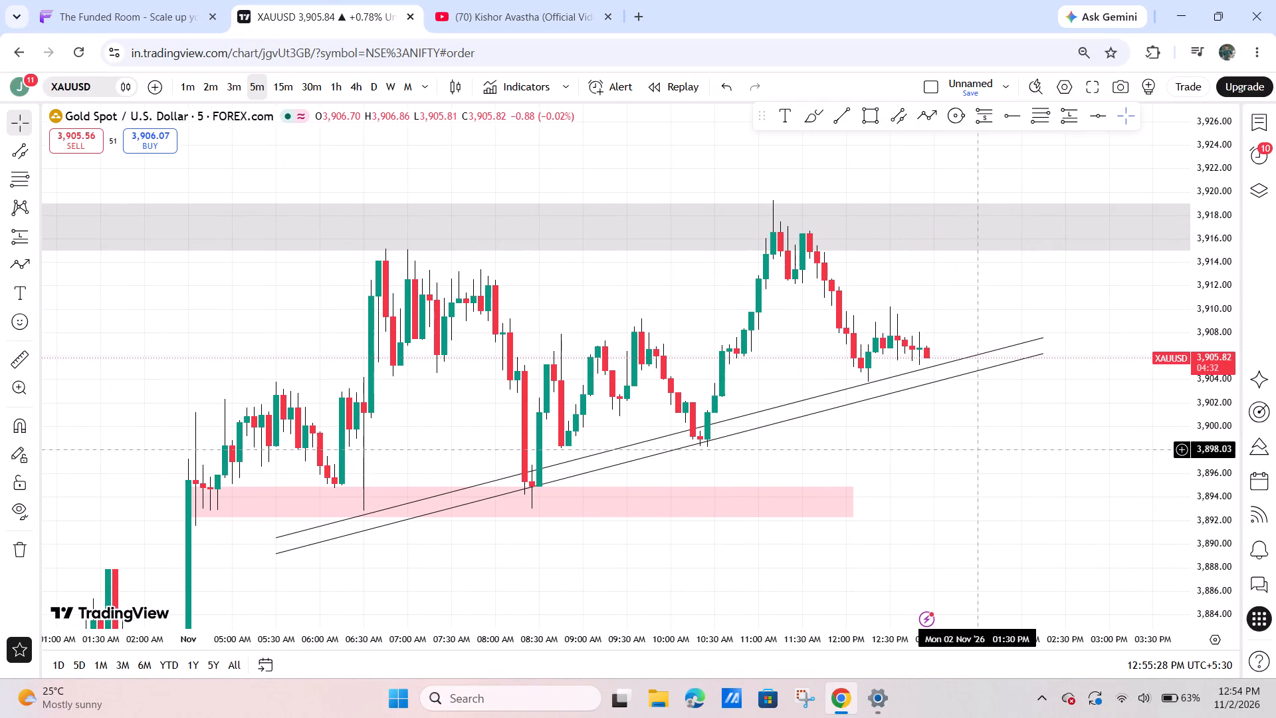
pyautogui.scroll(-6, 978, 418)
pyautogui.moveTo(1056, 386); pyautogui.dragTo(950, 390)
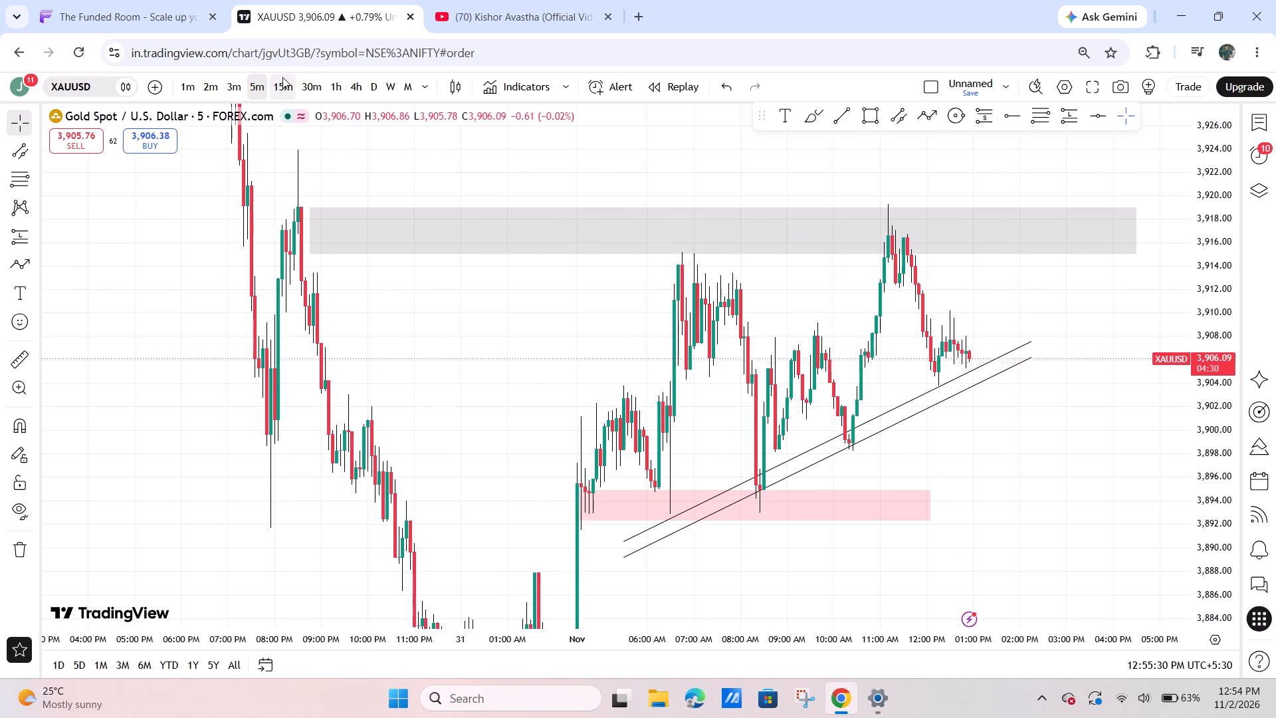
pyautogui.click(282, 77)
# Examine the 15-minute price action from the low near 3,870 up through the pink zone, rising trend lines and grey upper zone.
pyautogui.scroll(6, 845, 350)
pyautogui.moveTo(926, 386); pyautogui.dragTo(1023, 366)
pyautogui.moveTo(1235, 463); pyautogui.dragTo(1250, 184)
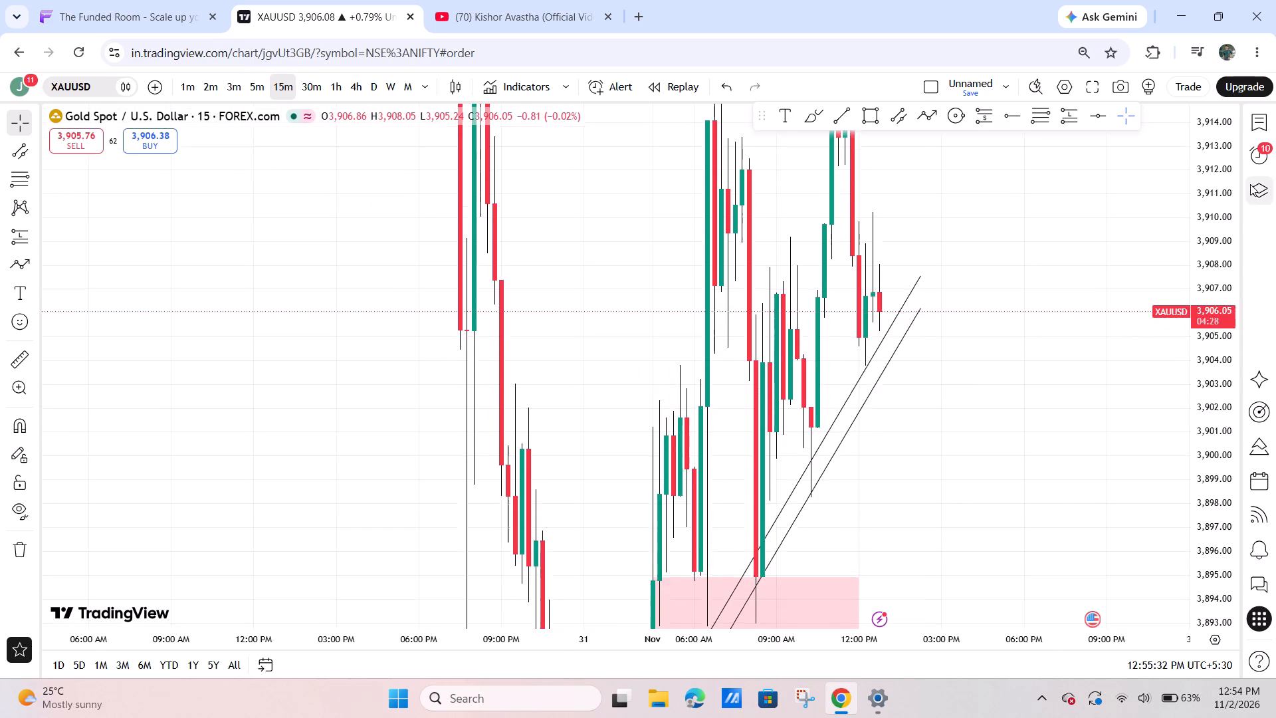
pyautogui.moveTo(1250, 184); pyautogui.dragTo(1190, 479)
pyautogui.moveTo(1041, 459); pyautogui.dragTo(1198, 468)
pyautogui.scroll(5, 1085, 481)
pyautogui.moveTo(1059, 429); pyautogui.dragTo(991, 356)
pyautogui.moveTo(1206, 207); pyautogui.dragTo(1136, 437)
pyautogui.moveTo(978, 457); pyautogui.dragTo(855, 477)
pyautogui.moveTo(845, 477); pyautogui.dragTo(835, 477)
pyautogui.scroll(-4, 885, 468)
pyautogui.moveTo(1043, 495); pyautogui.dragTo(1019, 504)
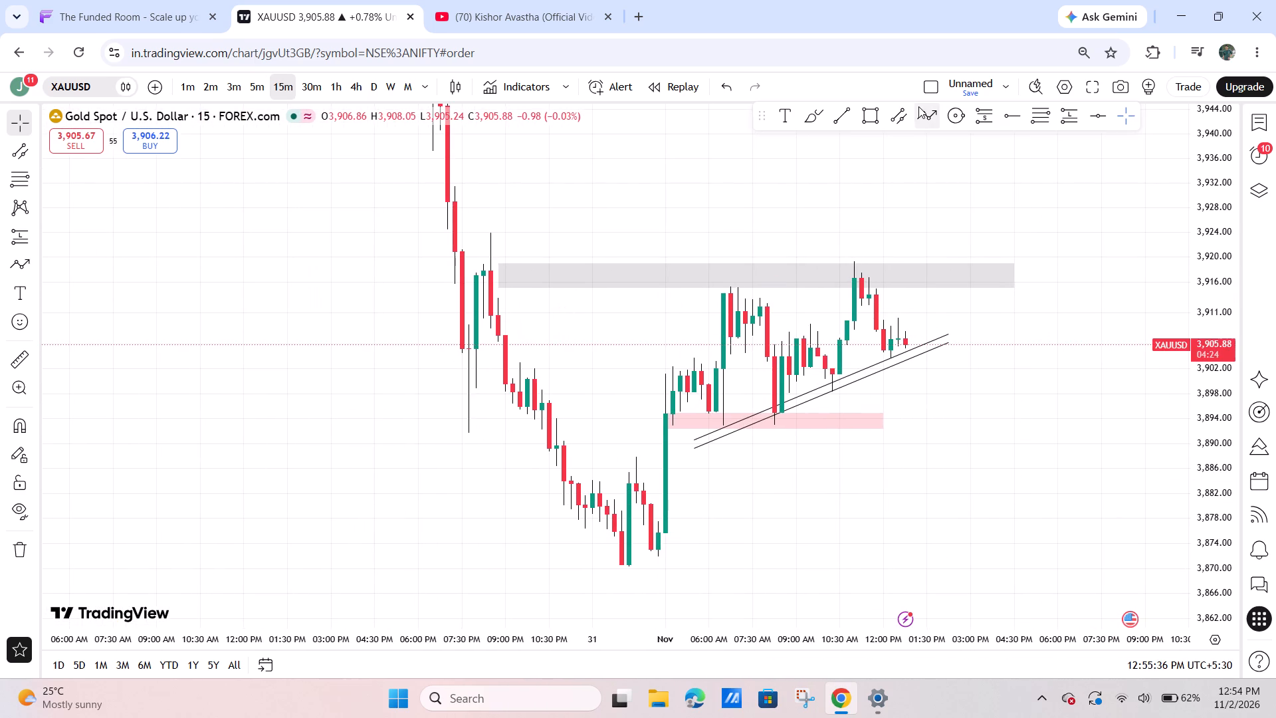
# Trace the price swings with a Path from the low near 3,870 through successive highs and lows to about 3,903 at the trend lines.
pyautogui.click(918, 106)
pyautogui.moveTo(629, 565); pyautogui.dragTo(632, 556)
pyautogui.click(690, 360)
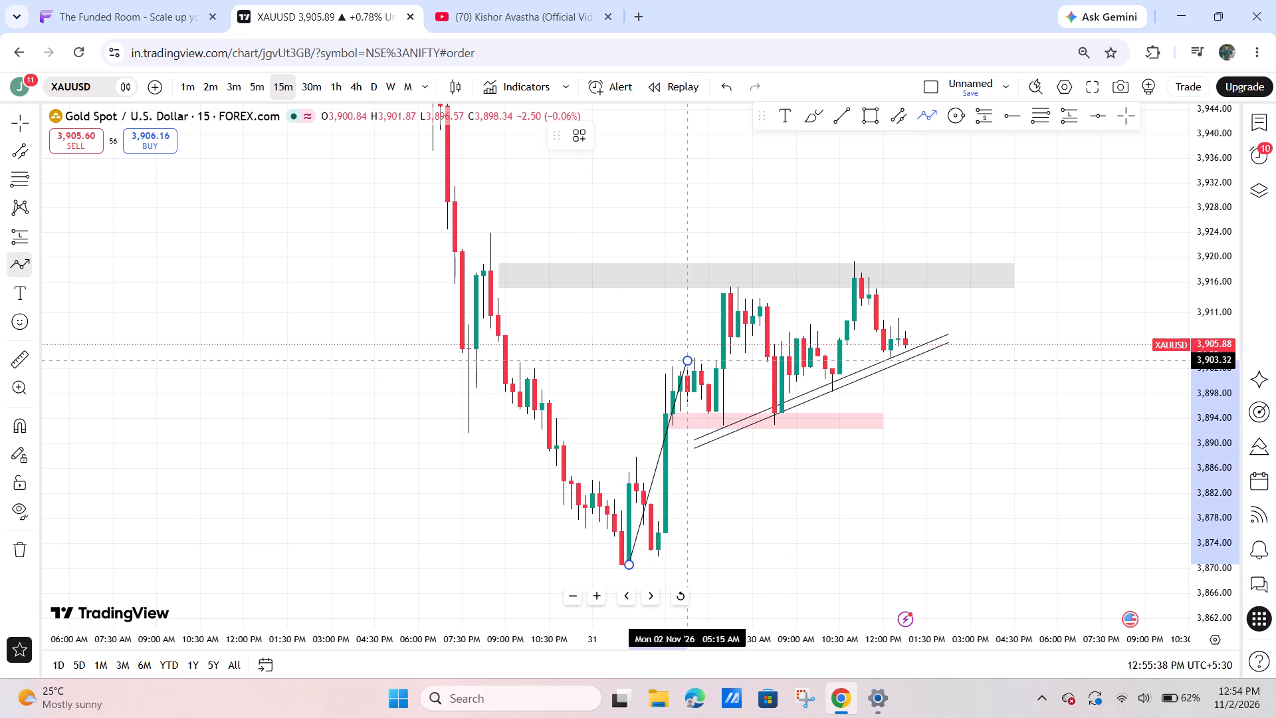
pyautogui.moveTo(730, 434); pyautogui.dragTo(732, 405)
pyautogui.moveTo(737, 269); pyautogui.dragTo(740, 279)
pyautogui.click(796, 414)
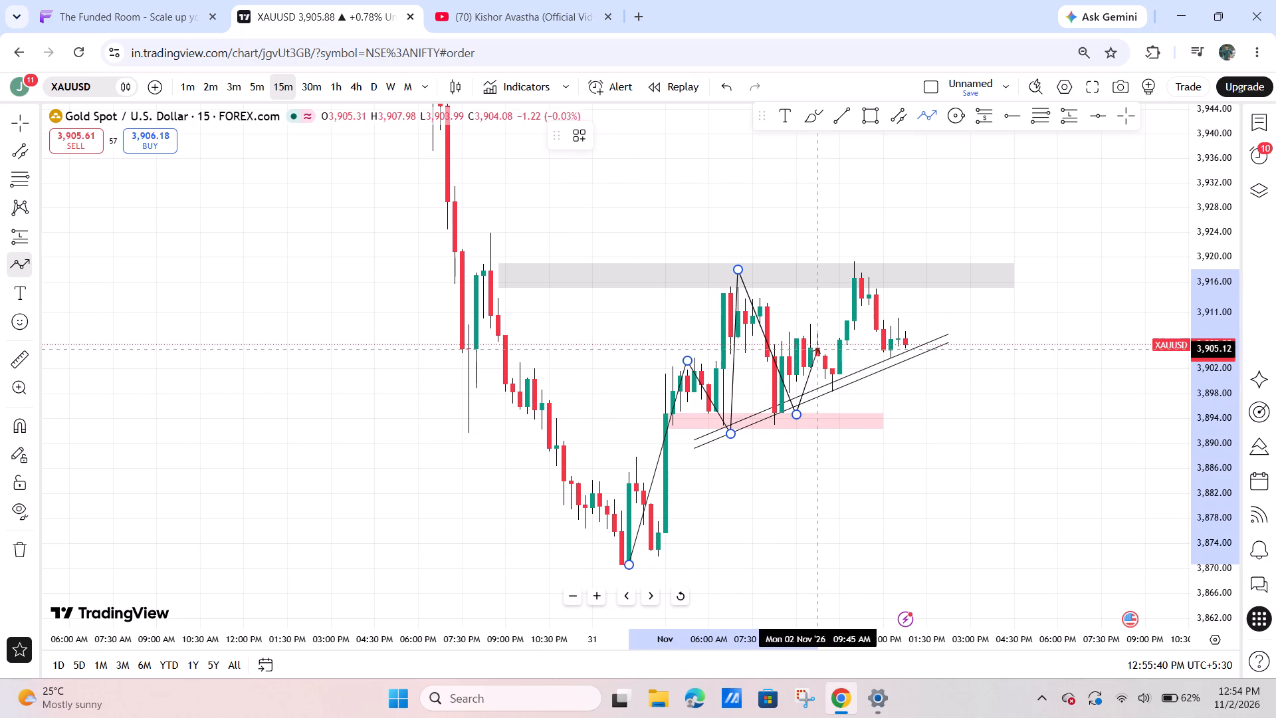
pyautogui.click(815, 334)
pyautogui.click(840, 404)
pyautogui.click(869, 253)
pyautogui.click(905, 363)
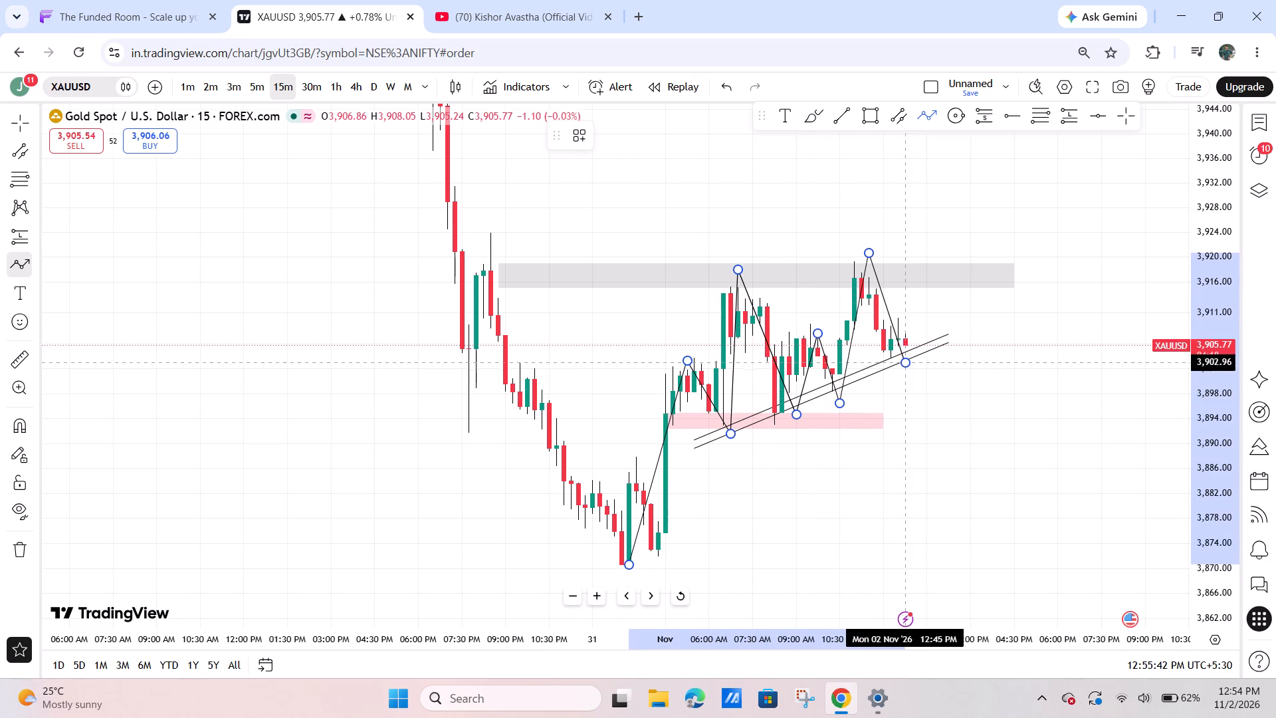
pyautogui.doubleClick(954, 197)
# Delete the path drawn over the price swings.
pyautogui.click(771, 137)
# Examine the latest 15-minute candles against the rising trend lines, between the grey and pink zones.
pyautogui.scroll(2, 904, 342)
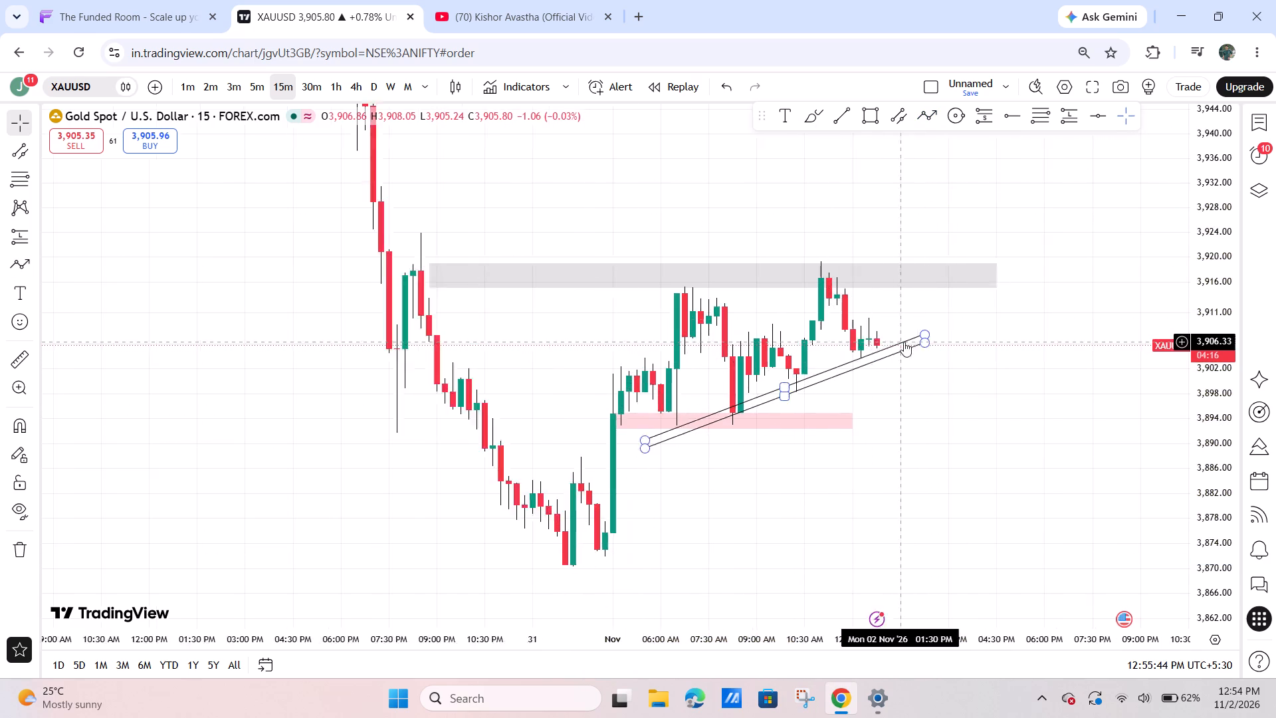
pyautogui.scroll(2, 904, 342)
pyautogui.moveTo(914, 388); pyautogui.dragTo(1077, 406)
pyautogui.moveTo(1210, 491); pyautogui.dragTo(1233, 293)
pyautogui.moveTo(1156, 369); pyautogui.dragTo(1120, 382)
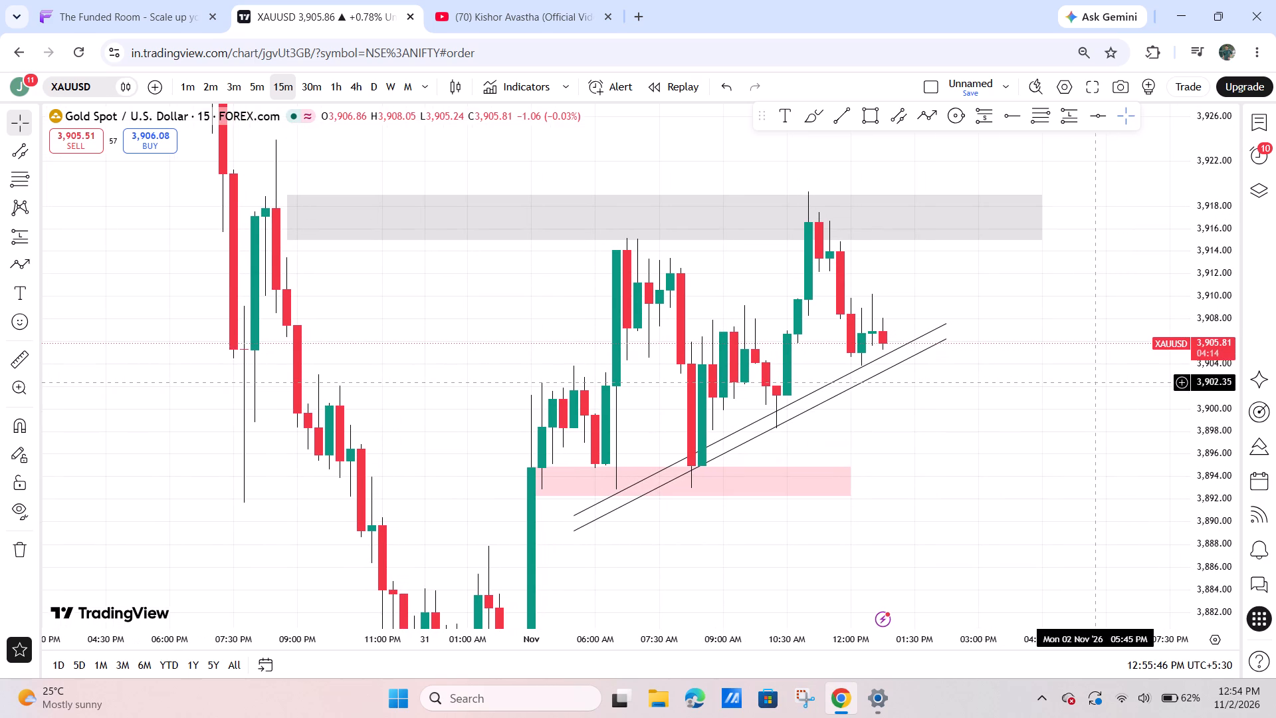
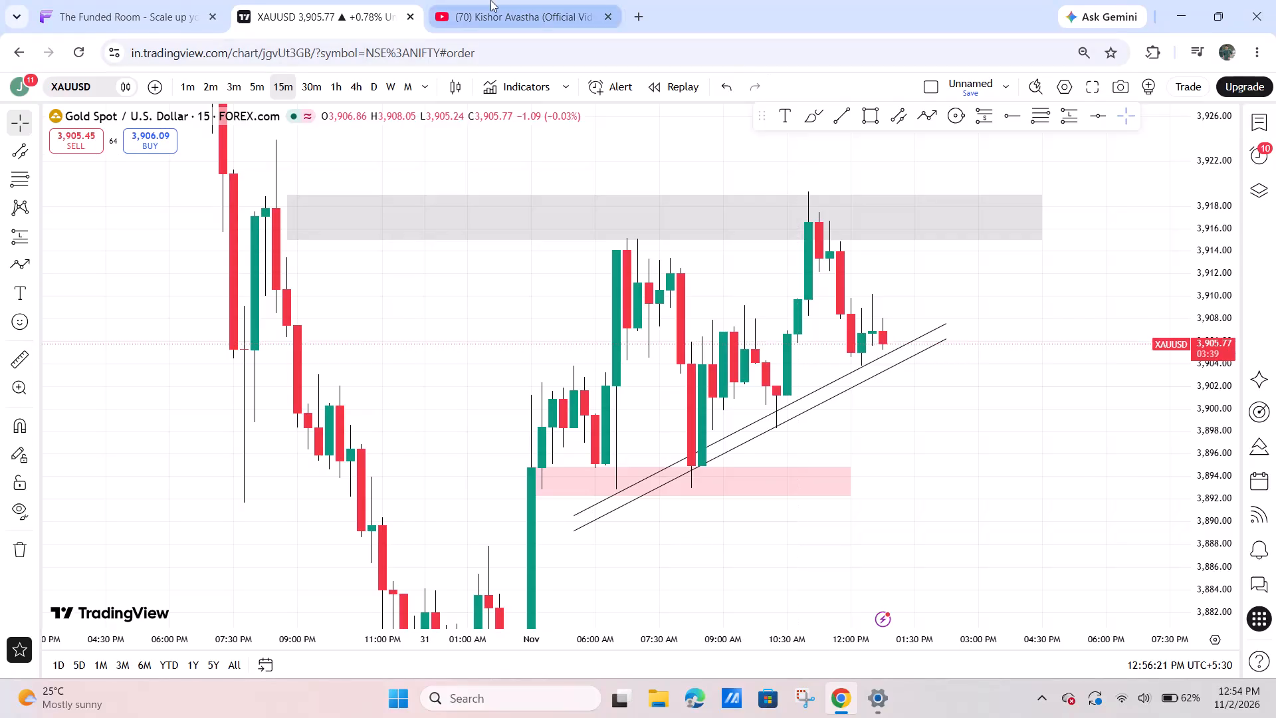
# Switch to YouTube and search for "duryodhan rana song".
pyautogui.click(490, 0)
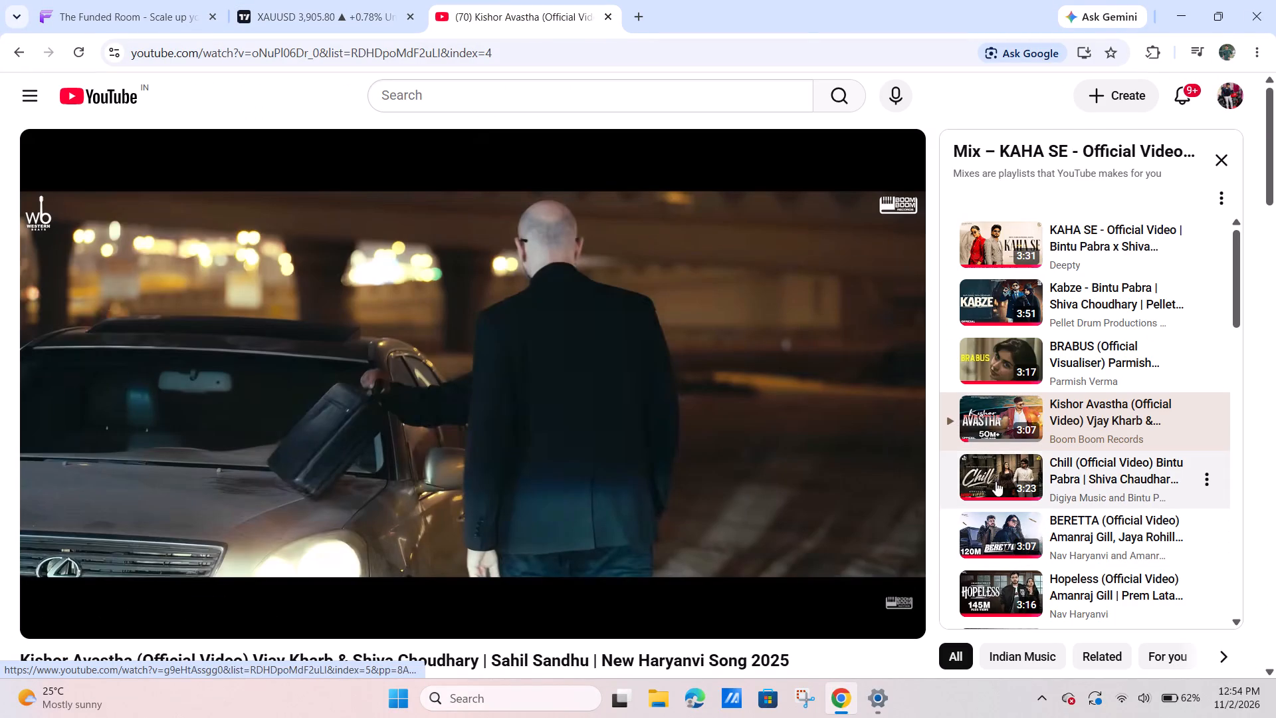
pyautogui.click(620, 103)
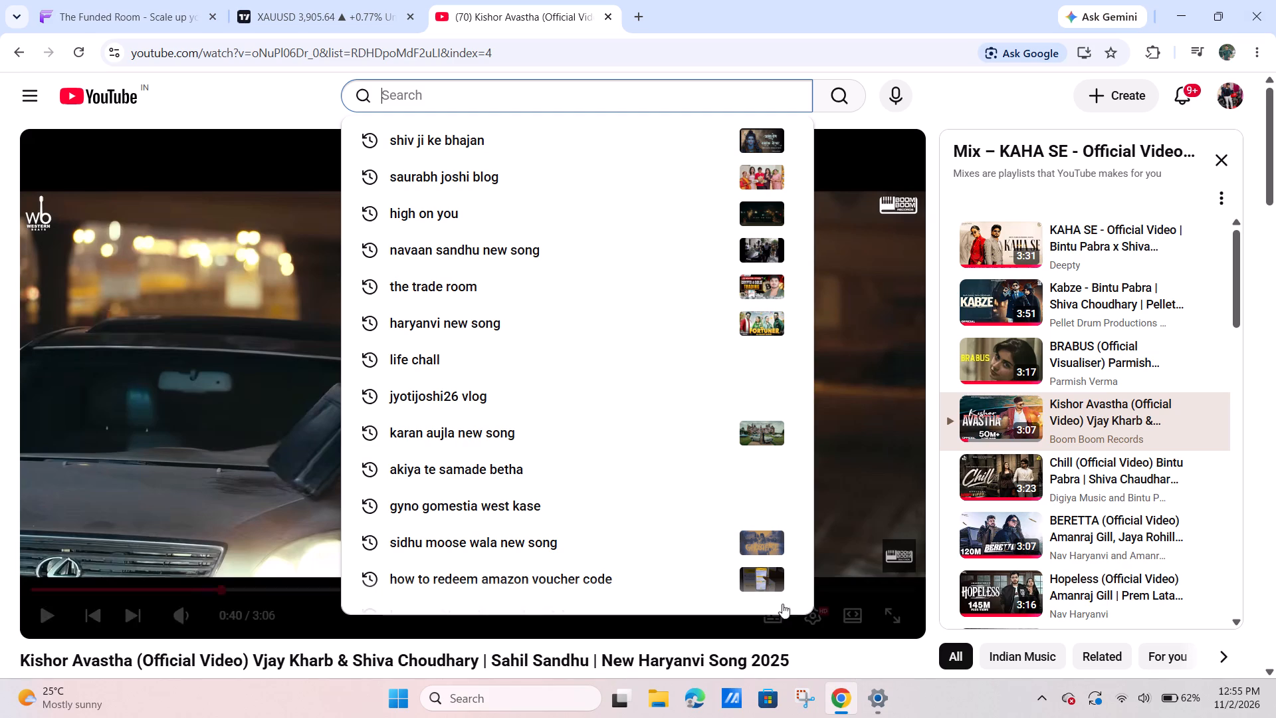
pyautogui.press('d')
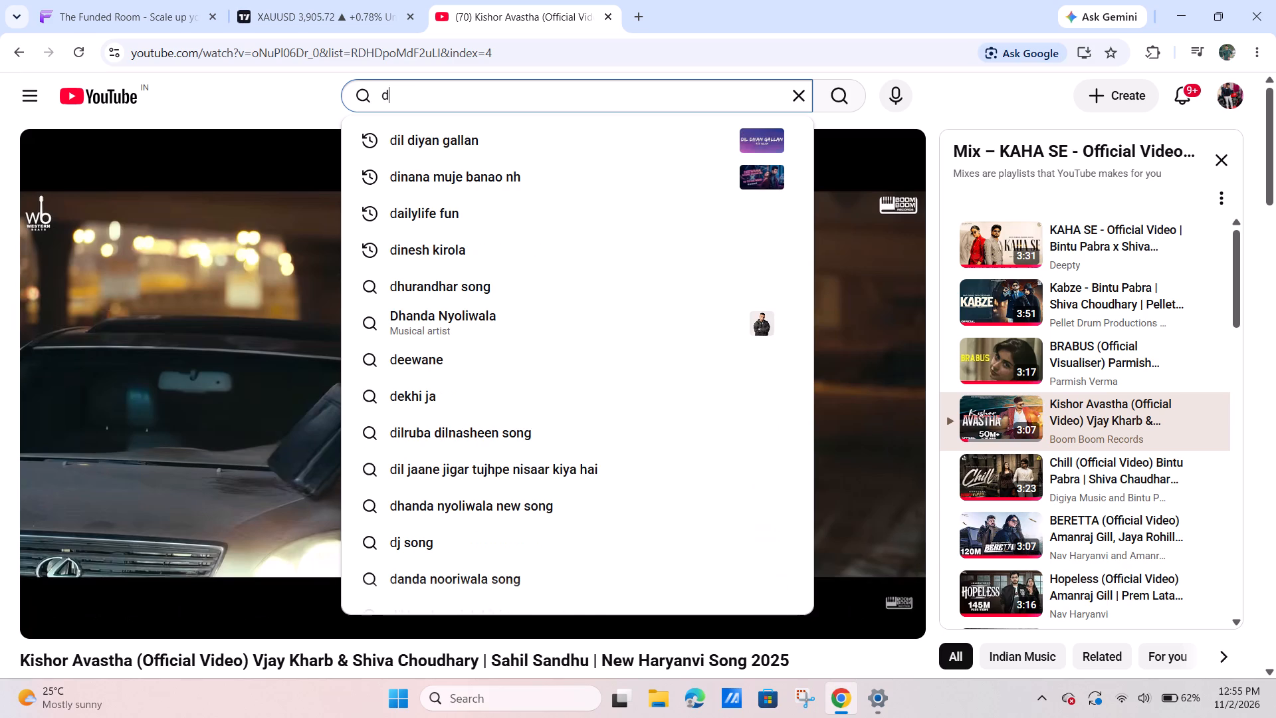
pyautogui.write('ur')
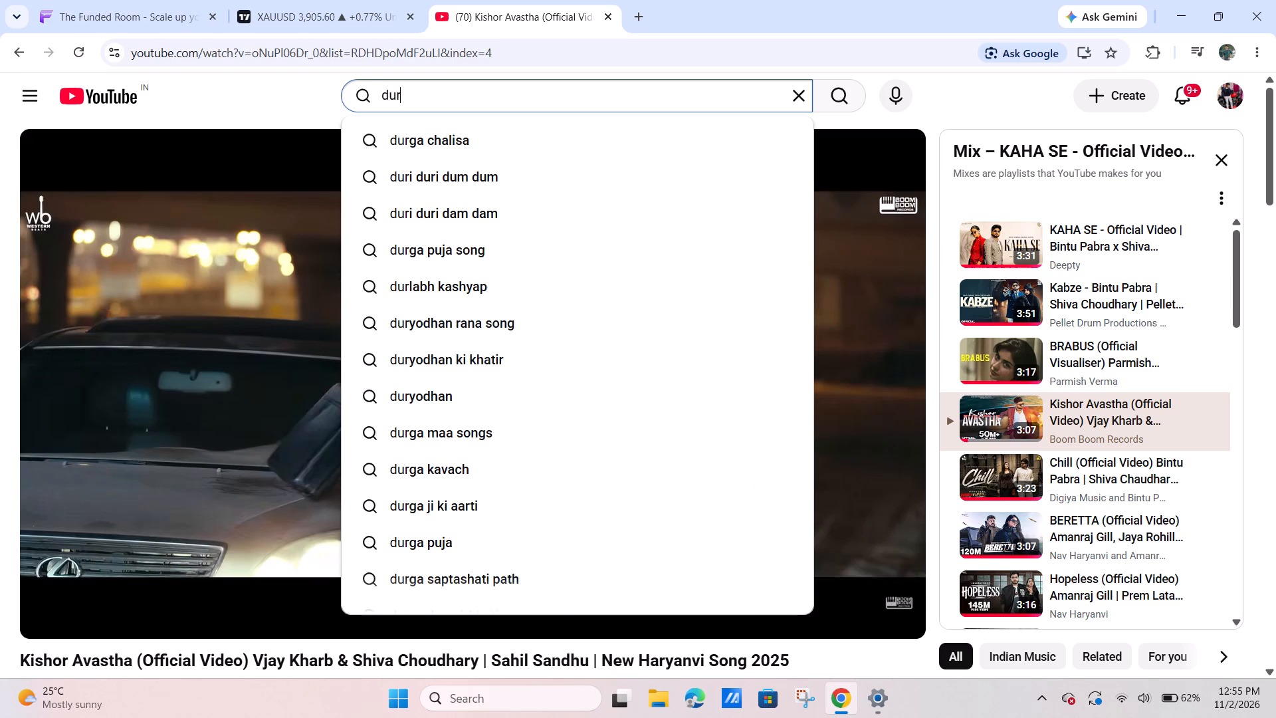
pyautogui.write('yo')
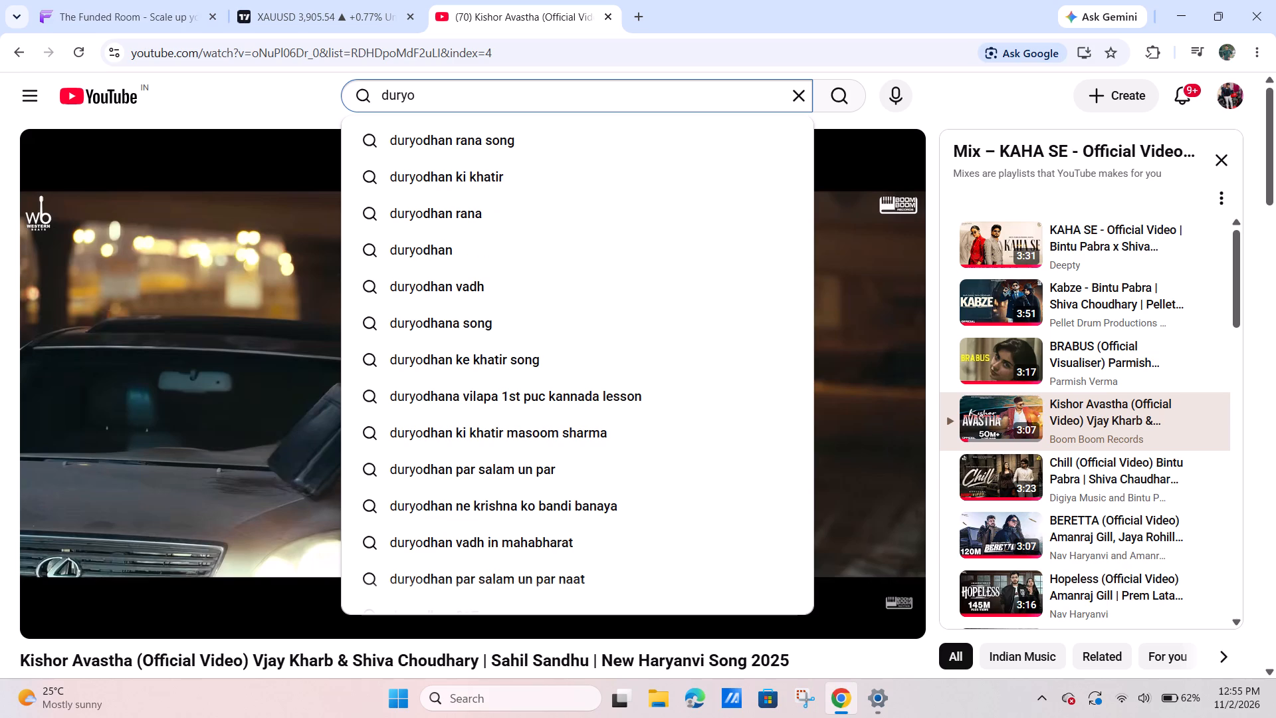
pyautogui.click(691, 131)
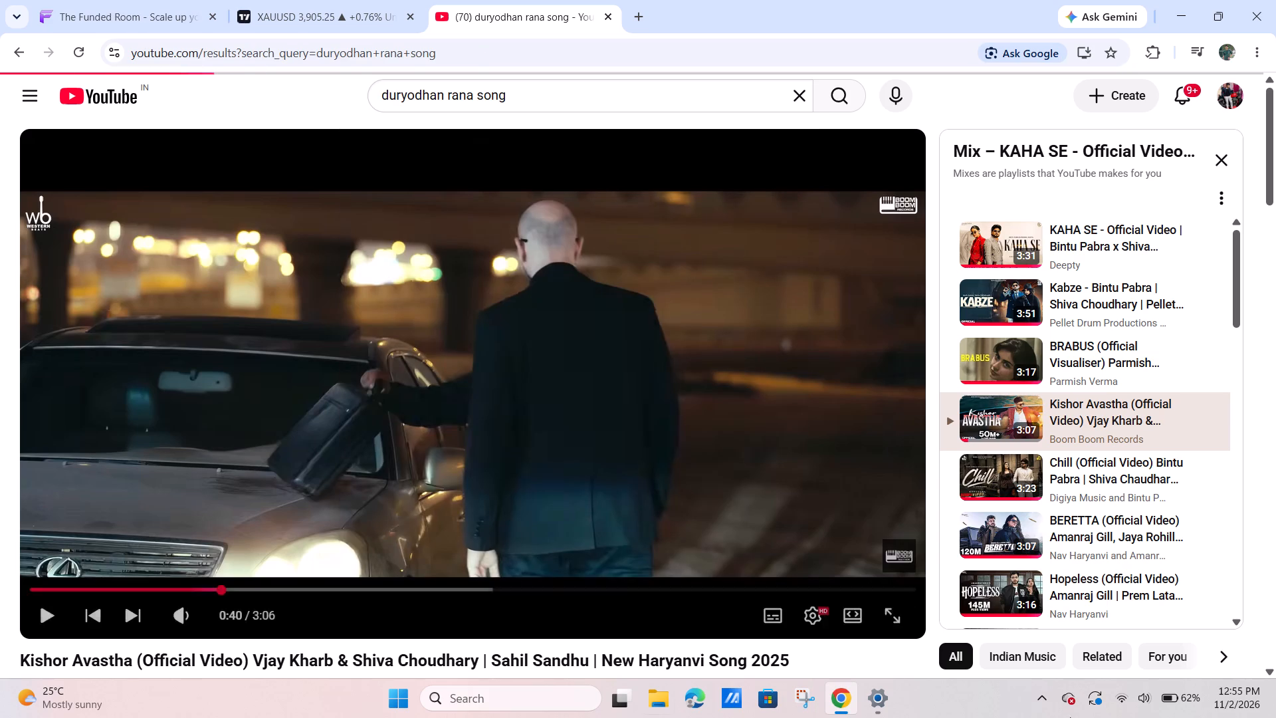
# Find the official FILAM video by DURYODHAN 315 in the results and start playing it.
pyautogui.scroll(-4, 635, 578)
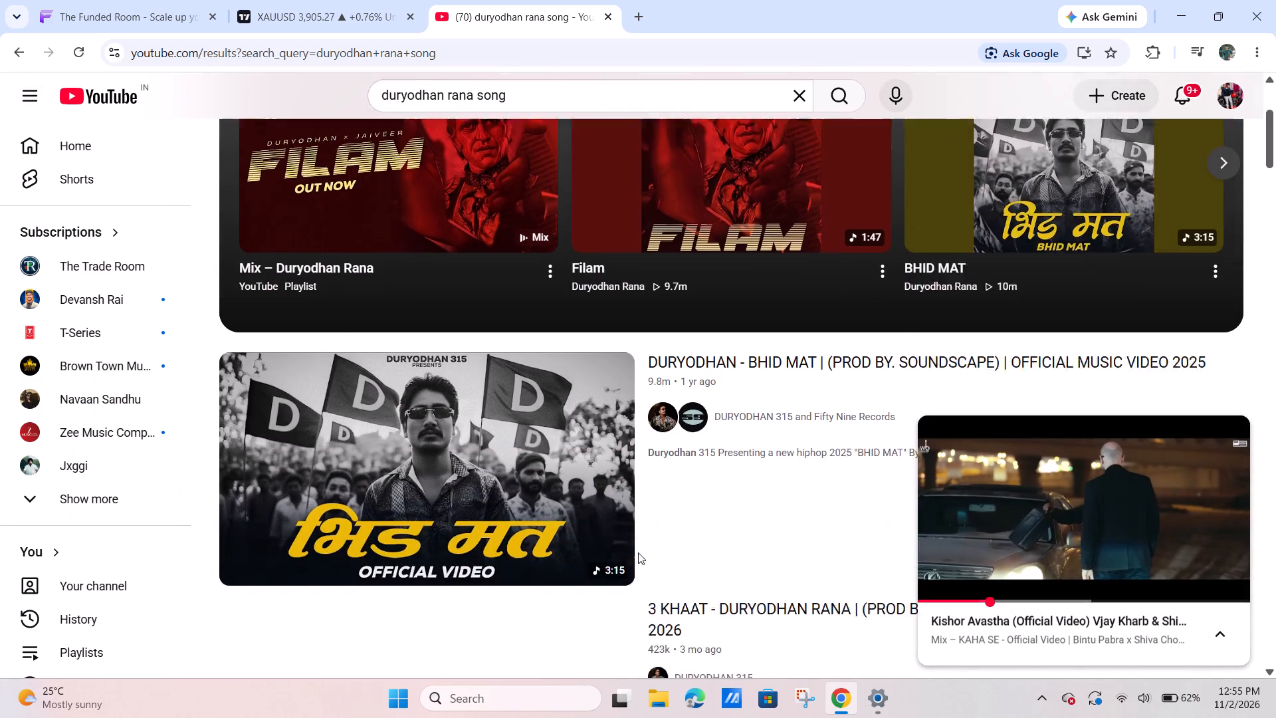
pyautogui.scroll(-1, 638, 552)
pyautogui.scroll(-4, 510, 457)
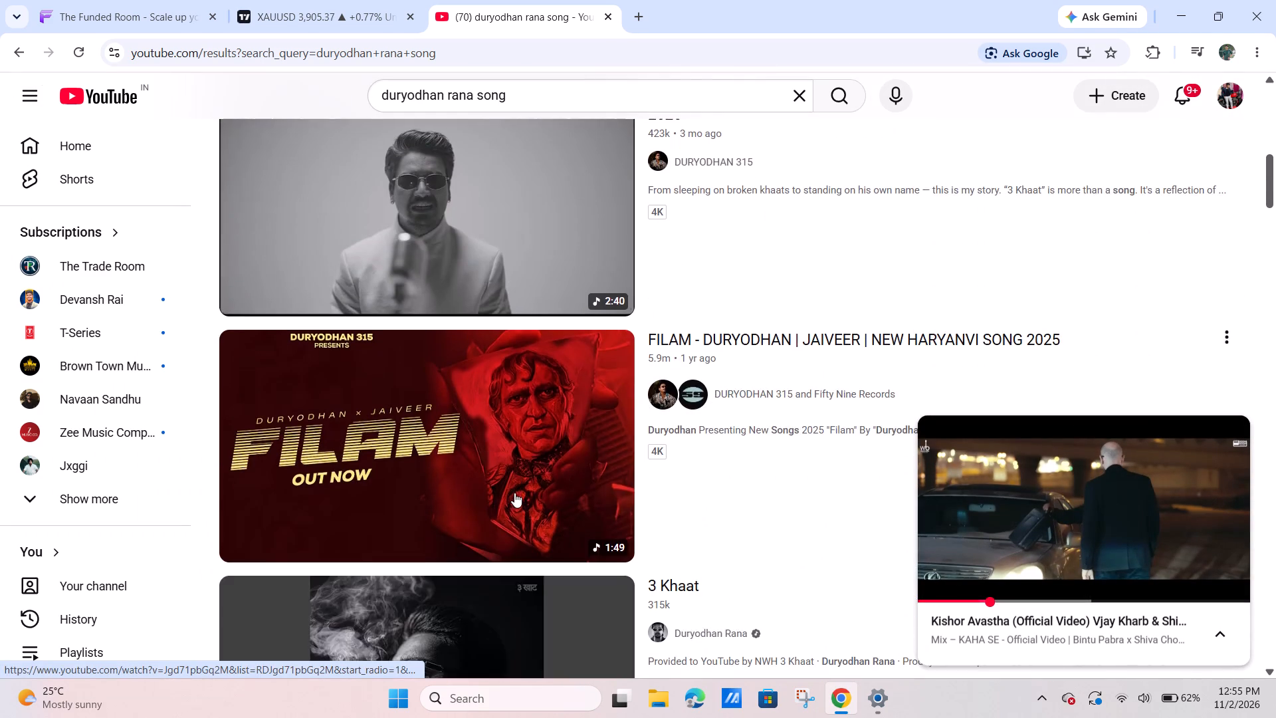
pyautogui.scroll(7, 514, 493)
pyautogui.scroll(-8, 488, 546)
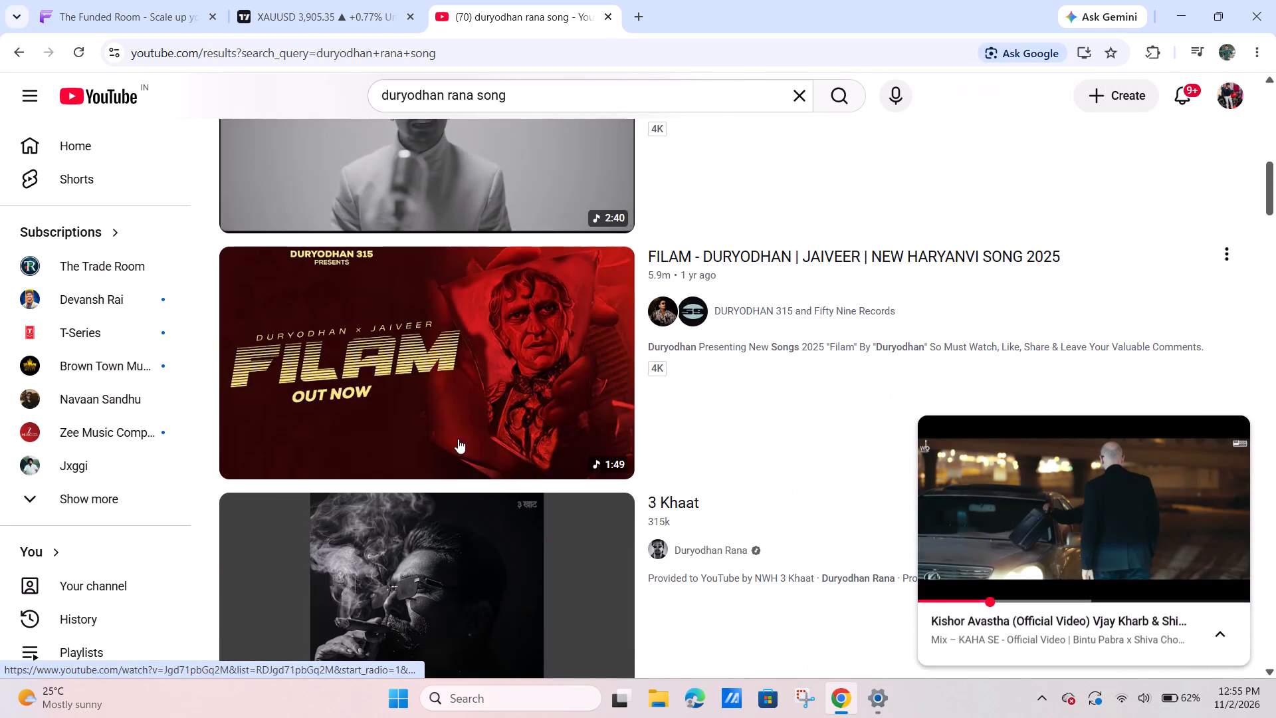
pyautogui.click(452, 419)
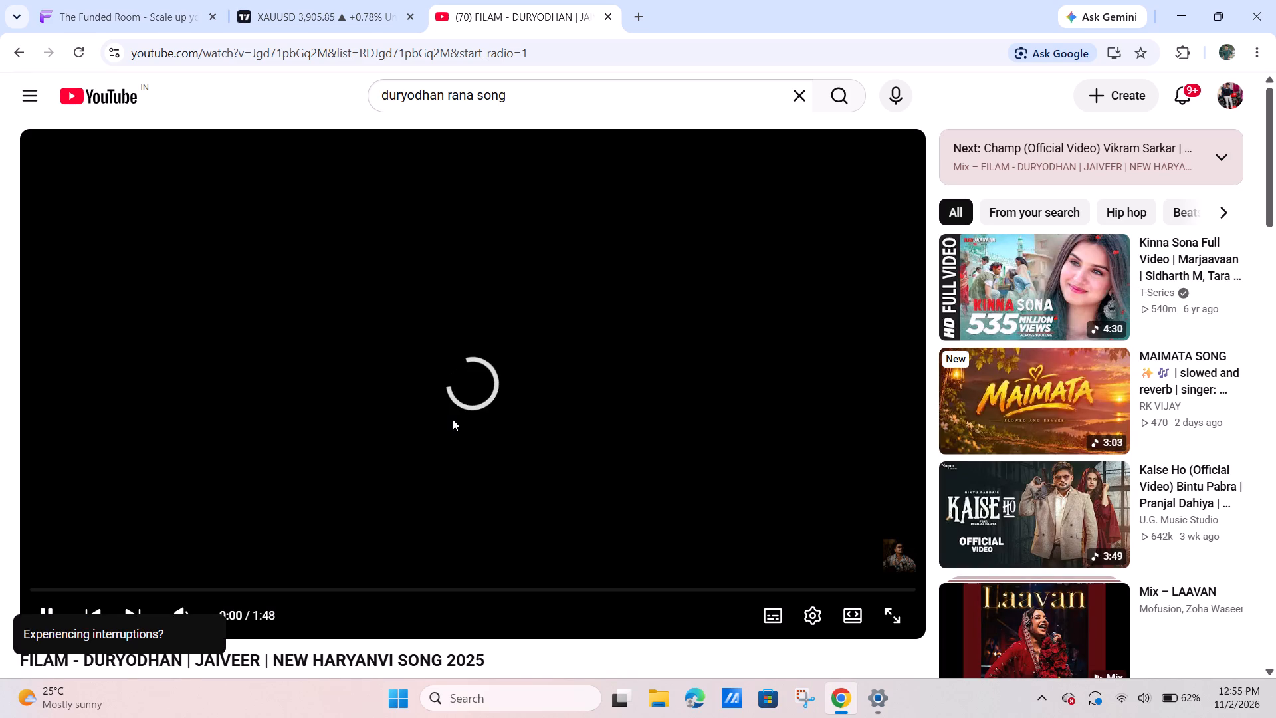
# Return to the TradingView gold chart and set it to the 30-minute interval with a compressed price scale.
pyautogui.click(345, 0)
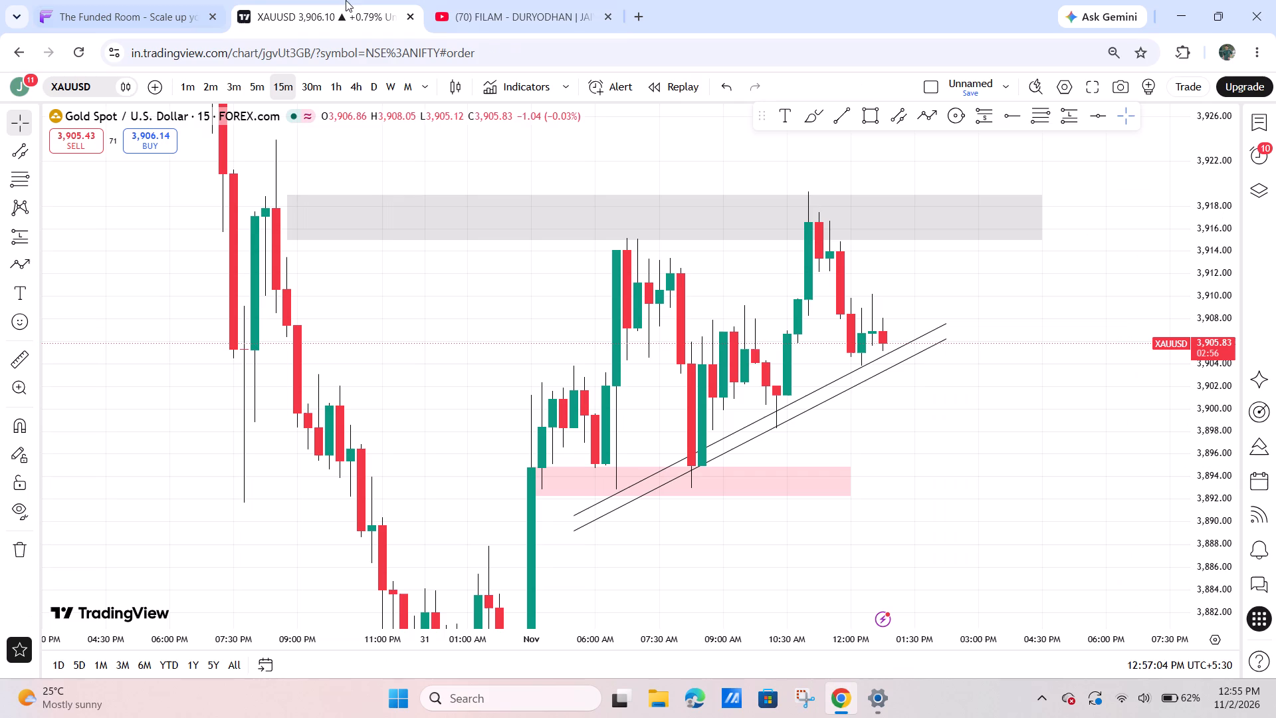
pyautogui.moveTo(982, 429); pyautogui.dragTo(879, 427)
pyautogui.click(322, 90)
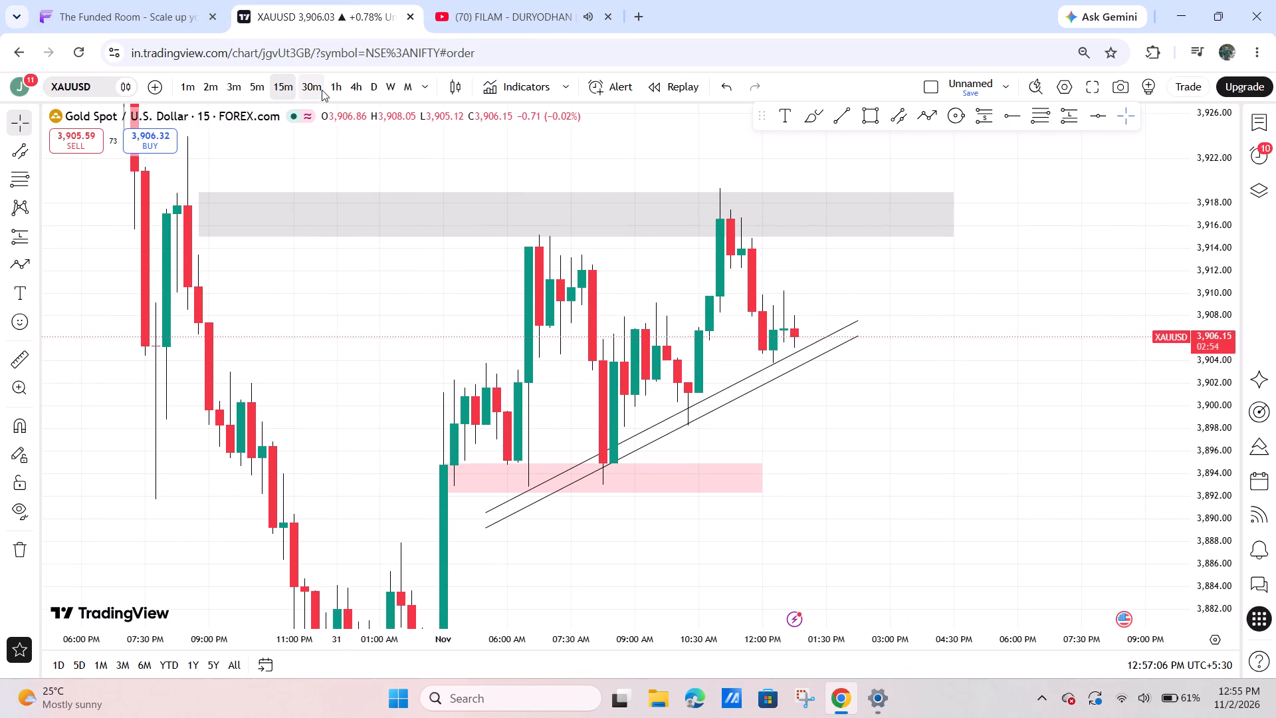
pyautogui.moveTo(1232, 222); pyautogui.dragTo(1226, 420)
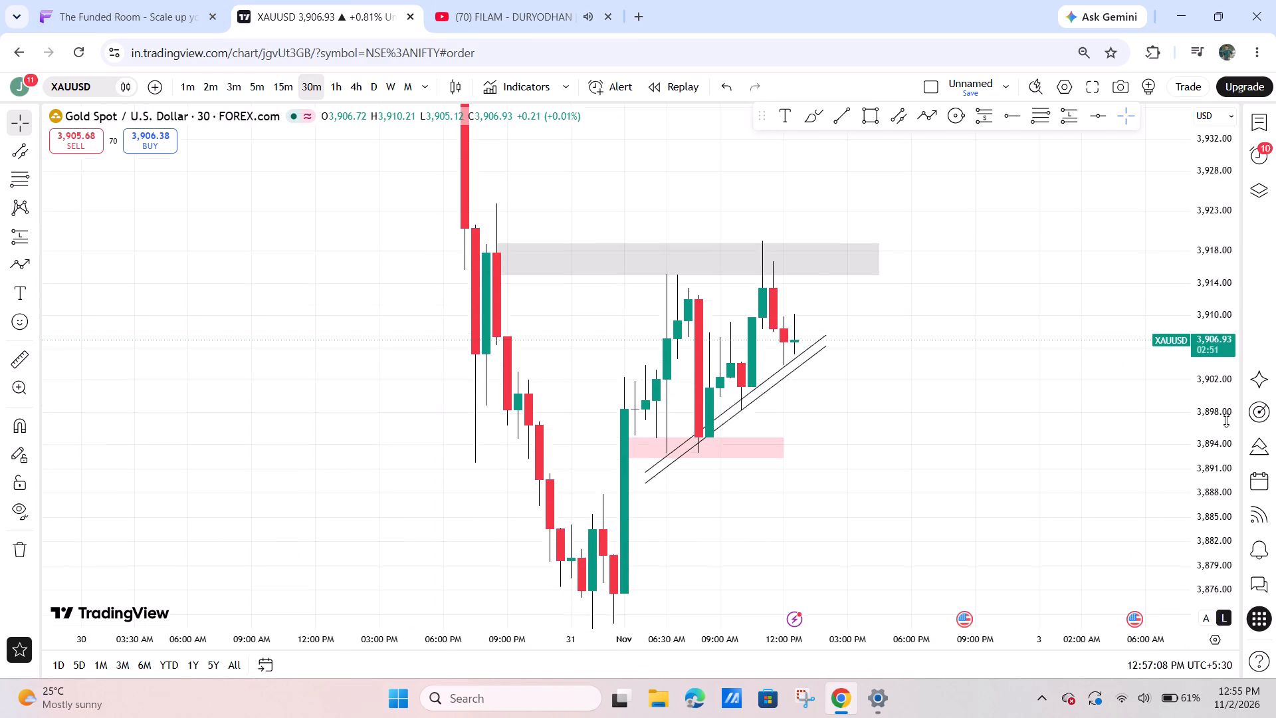
pyautogui.moveTo(1226, 420); pyautogui.dragTo(1224, 427)
pyautogui.moveTo(875, 375); pyautogui.dragTo(1027, 362)
# Switch back to YouTube, pause the FILAM video and rewind it to 0:01.
pyautogui.click(461, 0)
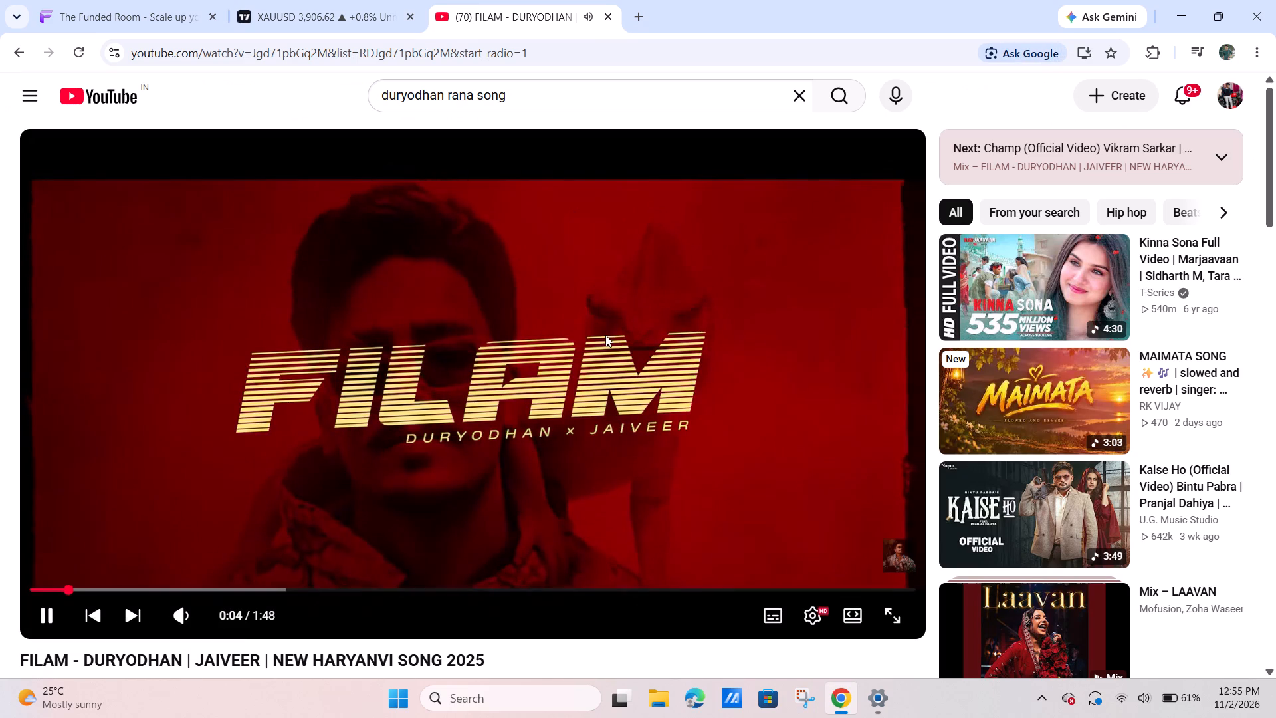
pyautogui.click(605, 335)
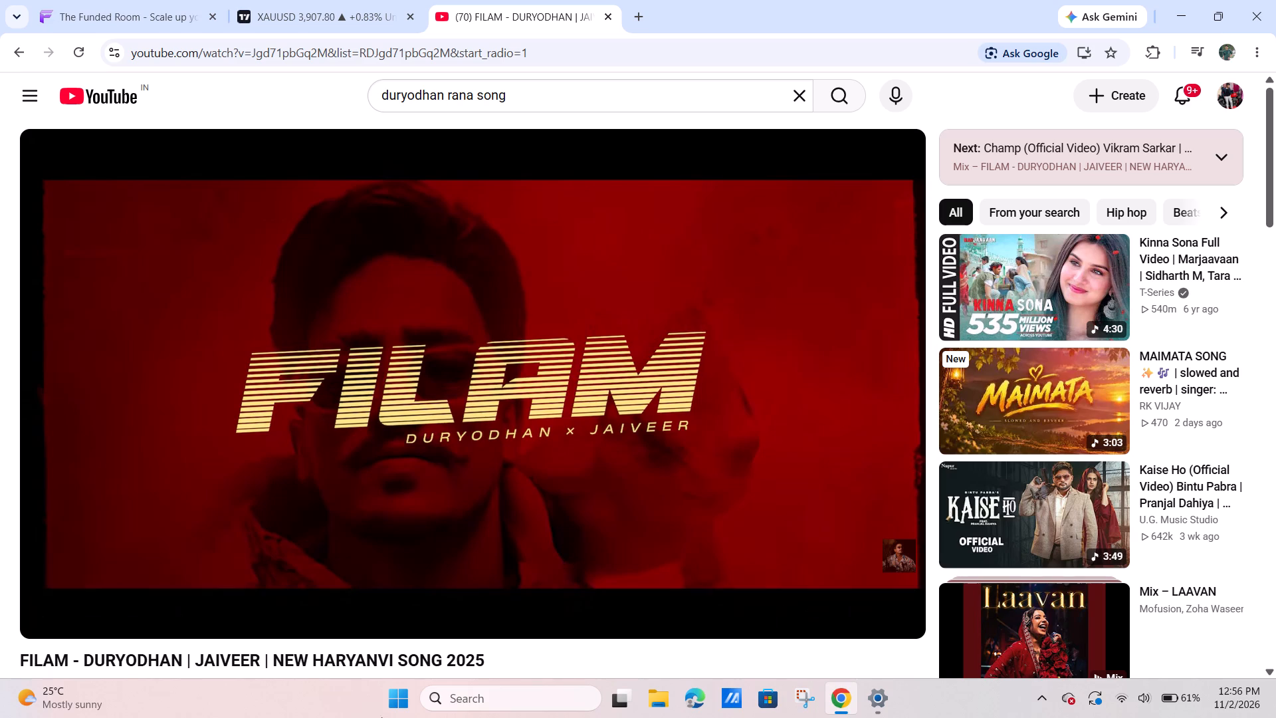
pyautogui.click(318, 0)
pyautogui.click(503, 0)
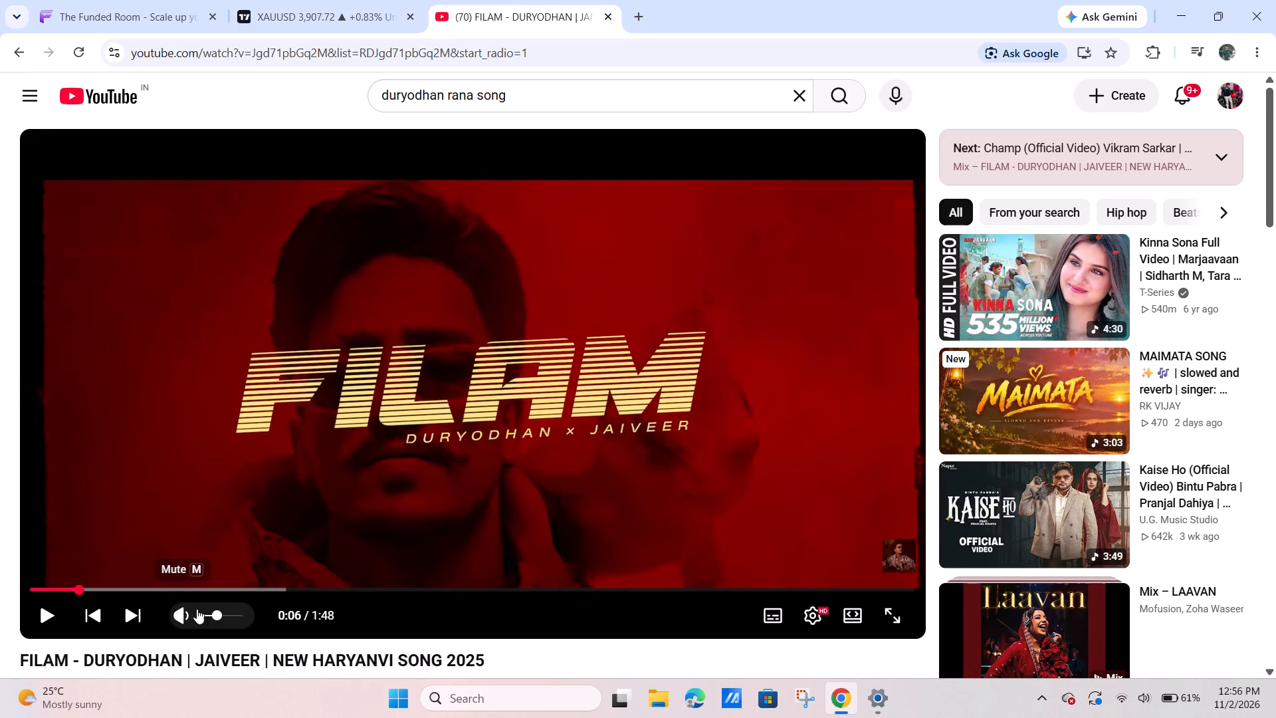
pyautogui.click(56, 590)
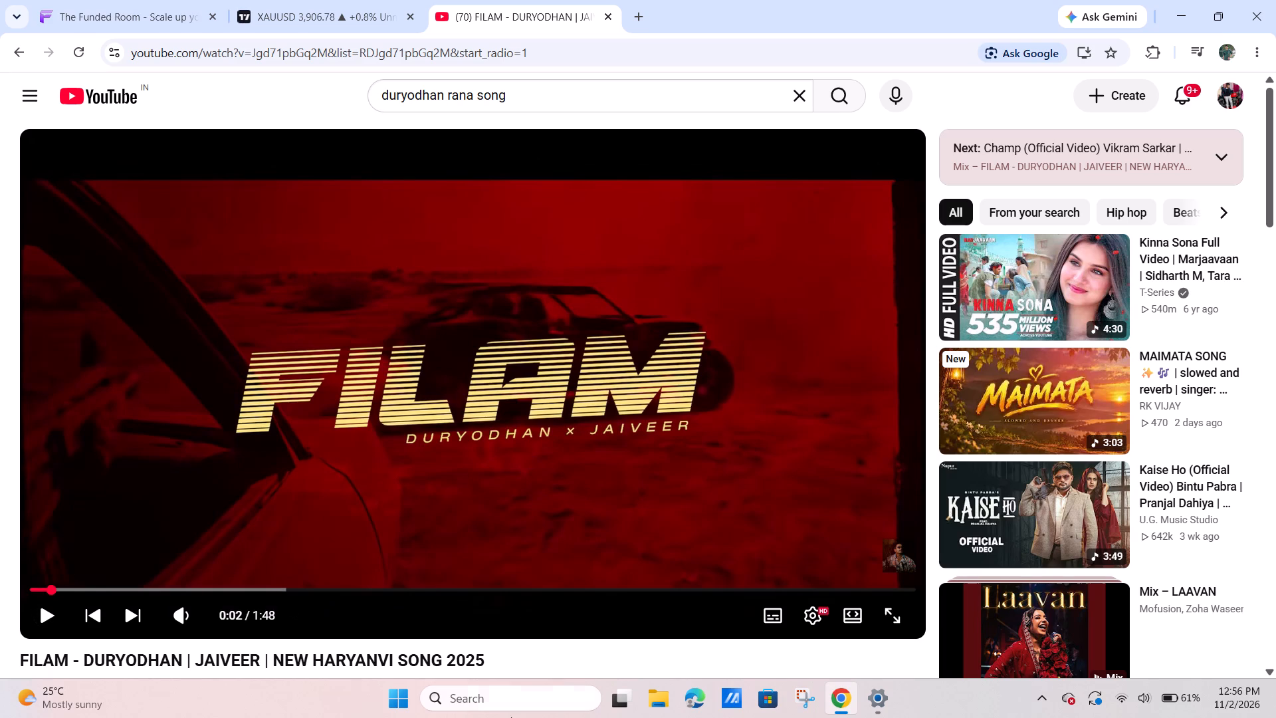
pyautogui.moveTo(46, 589); pyautogui.dragTo(40, 590)
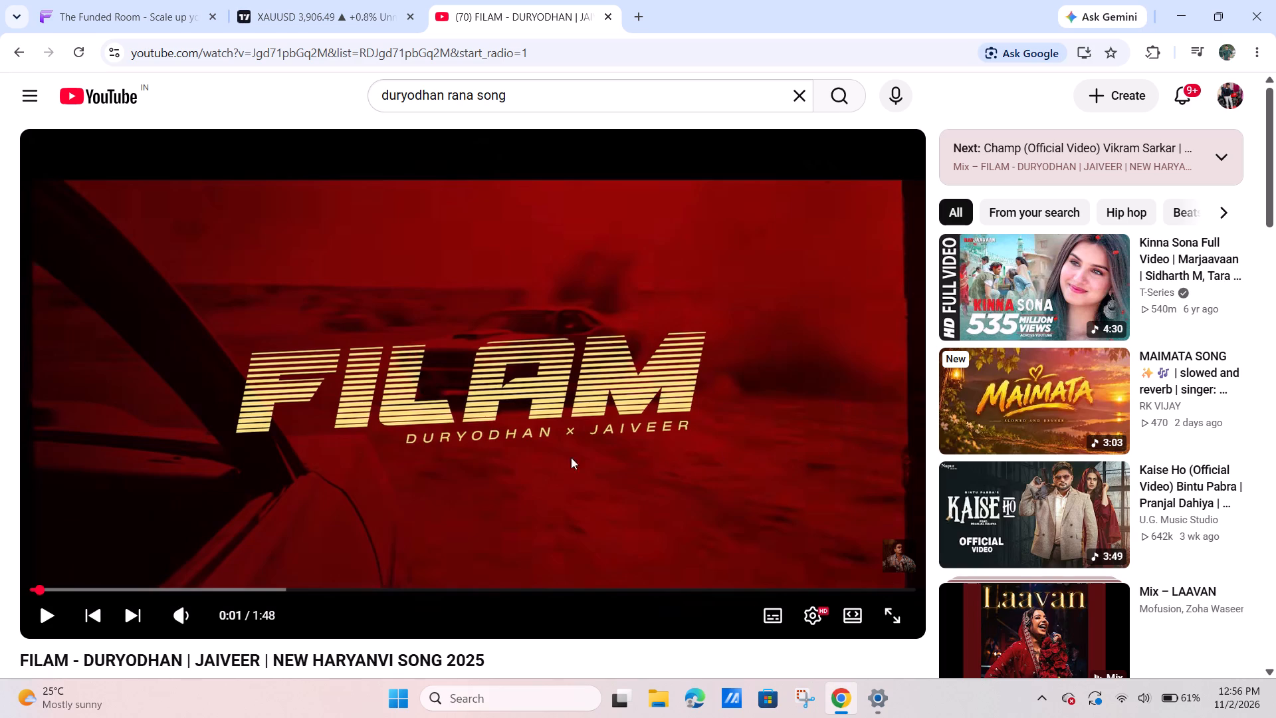
# Resume the FILAM video and raise its playback volume.
pyautogui.click(234, 508)
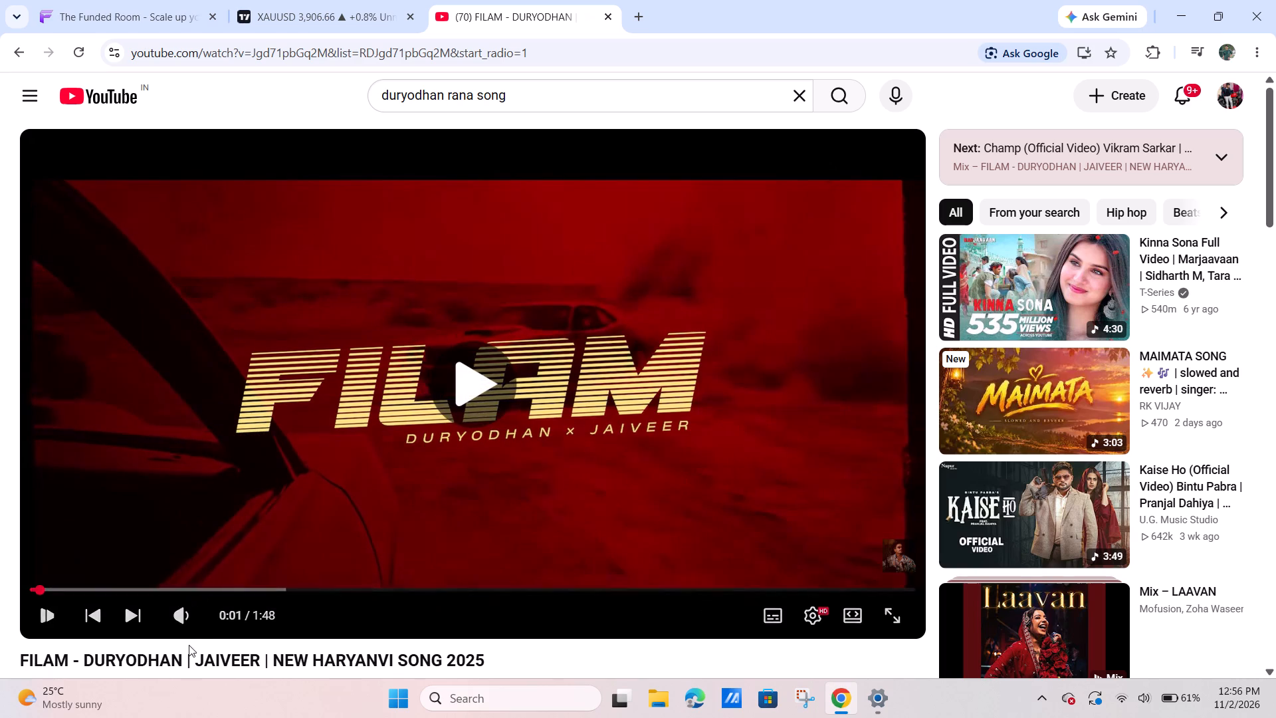
pyautogui.scroll(3, 227, 615)
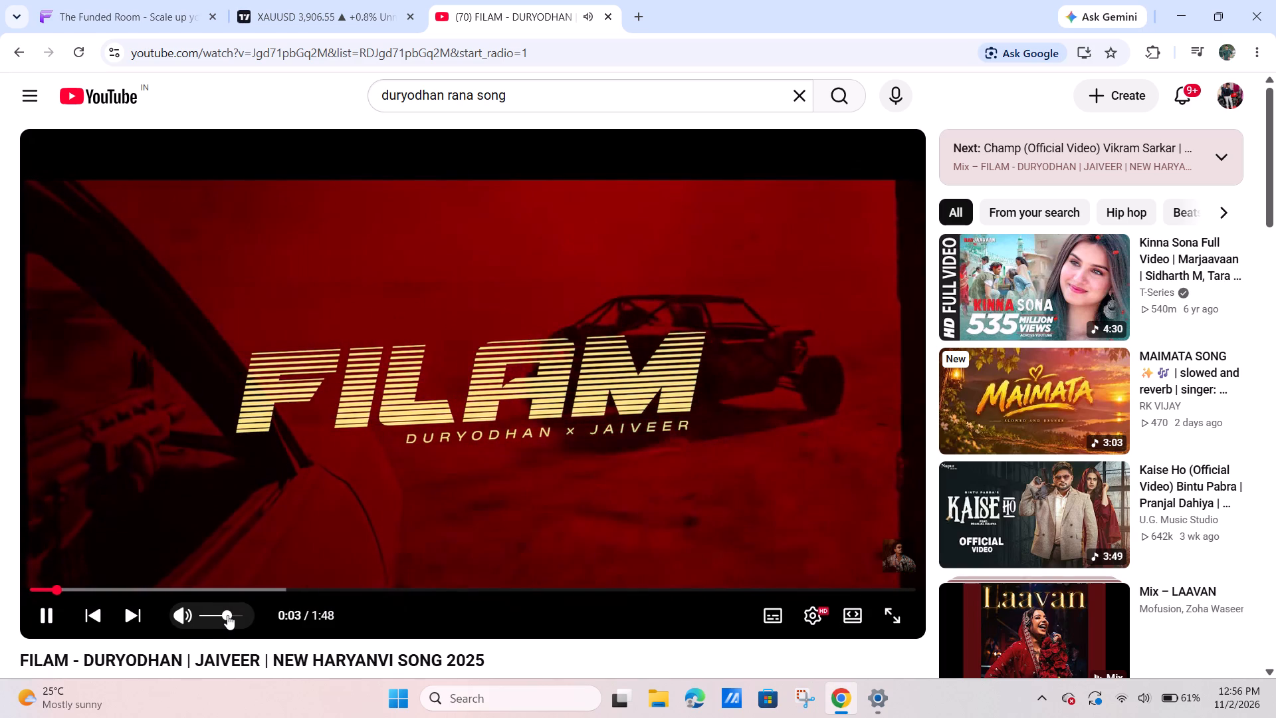
pyautogui.scroll(2, 228, 615)
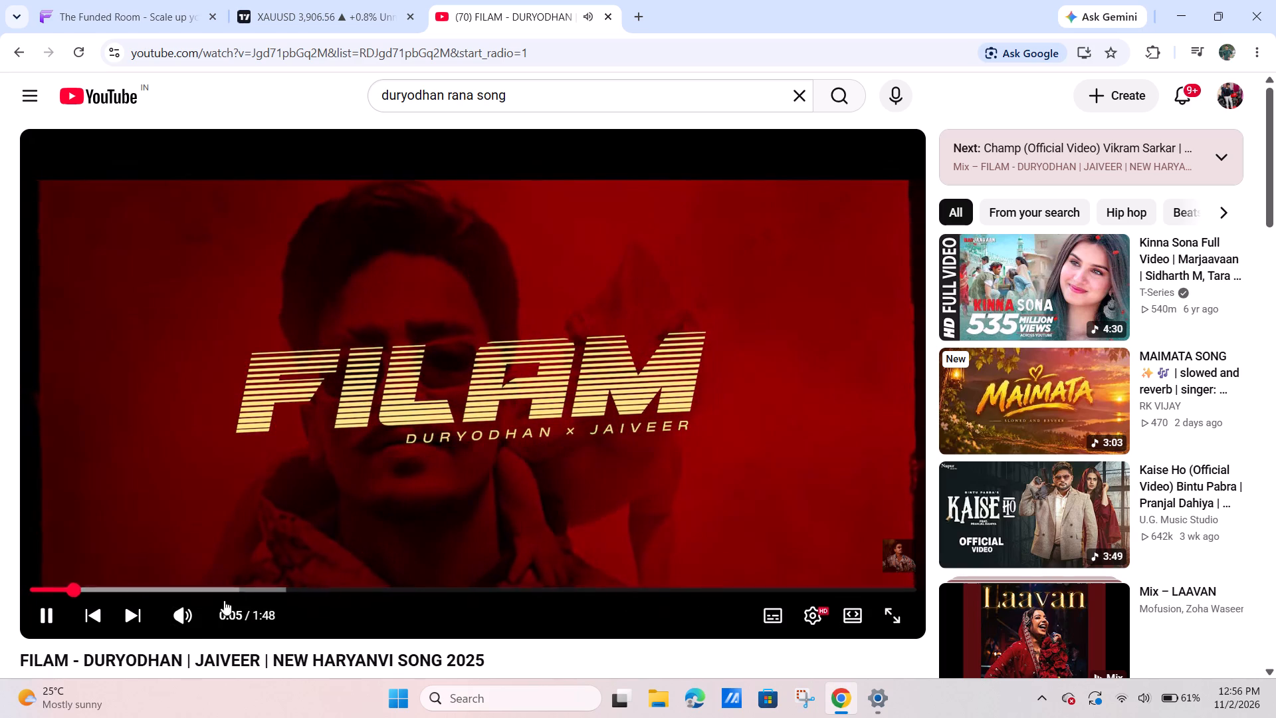
pyautogui.scroll(3, 233, 613)
# Like the FILAM video and return to the player.
pyautogui.scroll(-1, 675, 638)
pyautogui.click(701, 604)
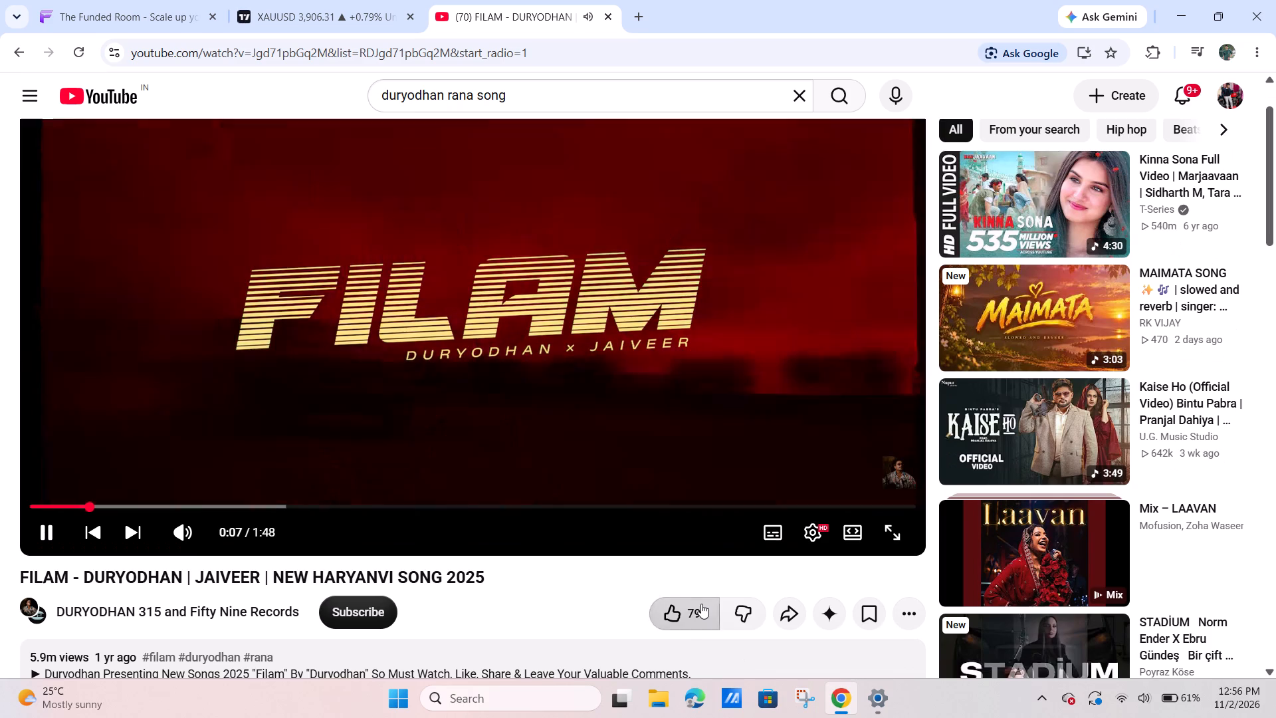
pyautogui.scroll(2, 384, 449)
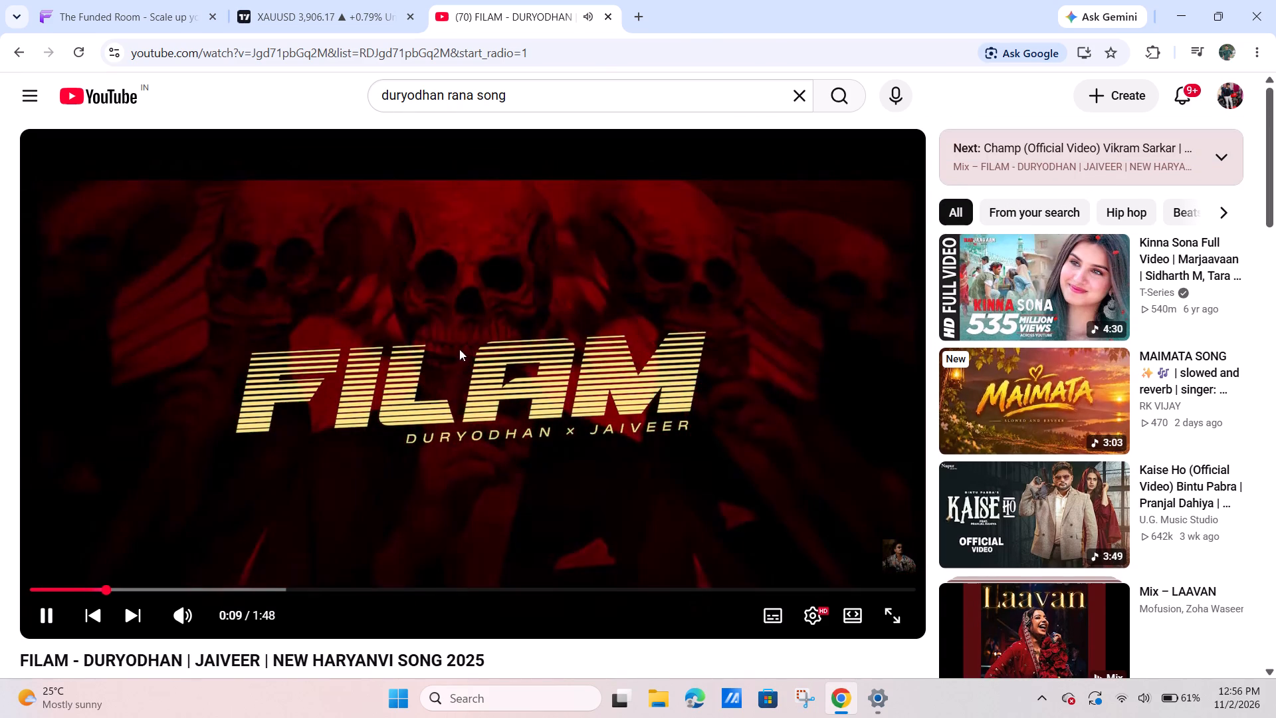
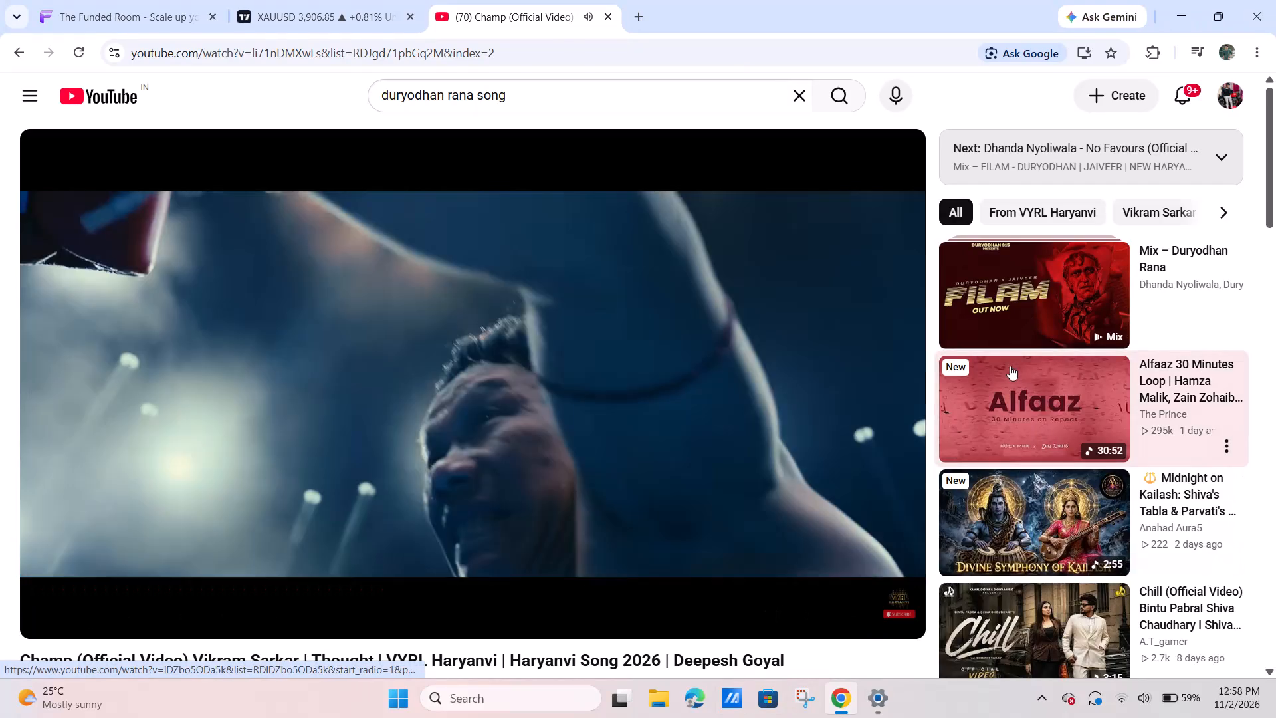
# Play the Mix – Duryodhan Rana playlist, starting with the FILAM video.
pyautogui.click(1036, 315)
pyautogui.click(344, 0)
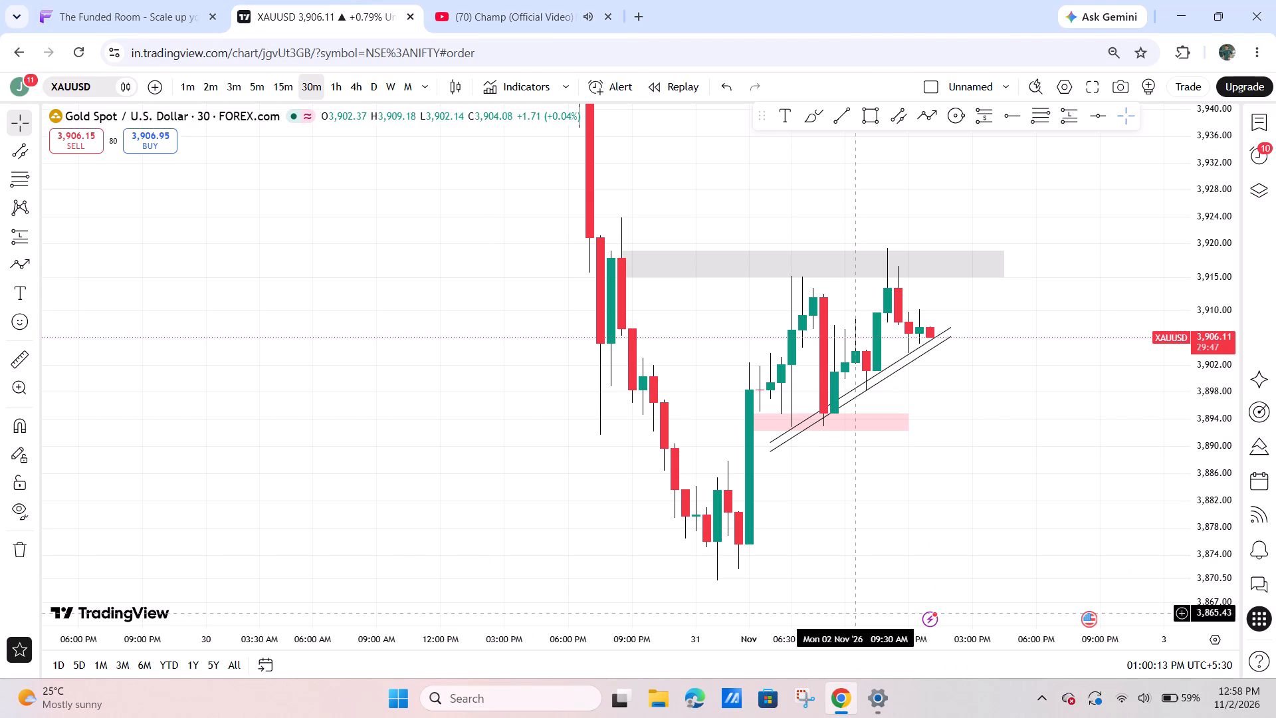
pyautogui.click(501, 31)
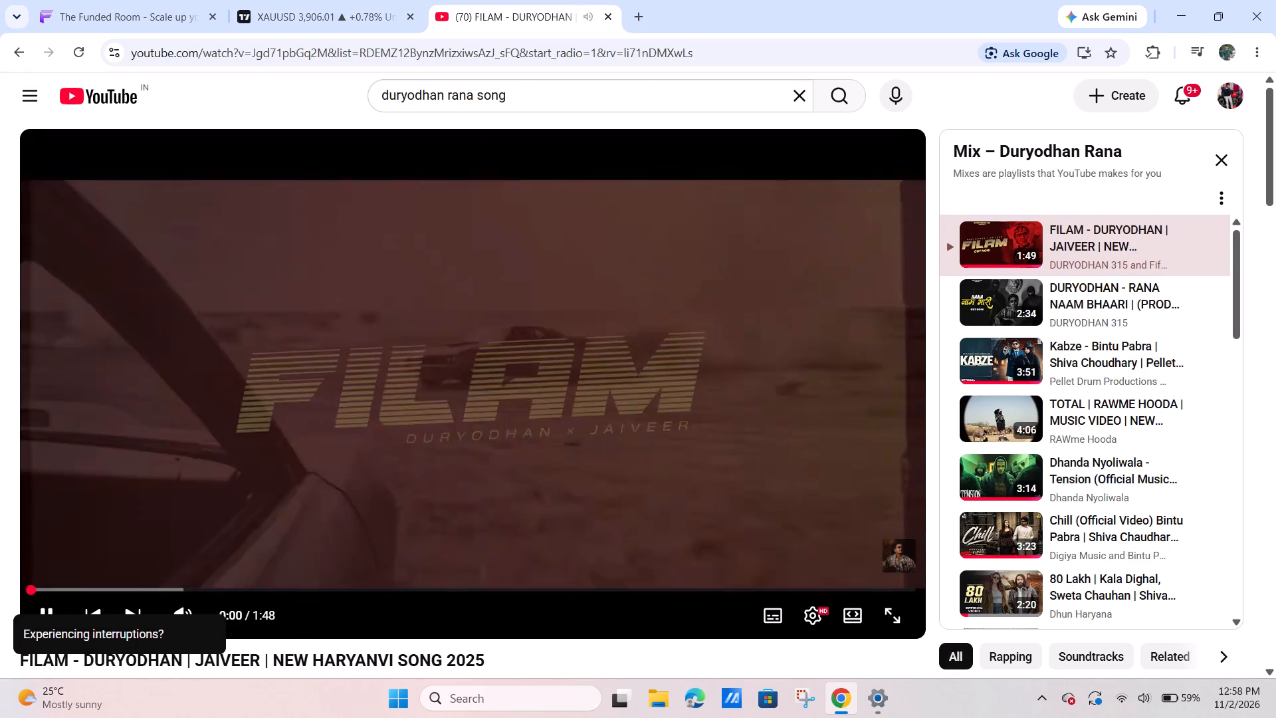
pyautogui.scroll(3, 243, 613)
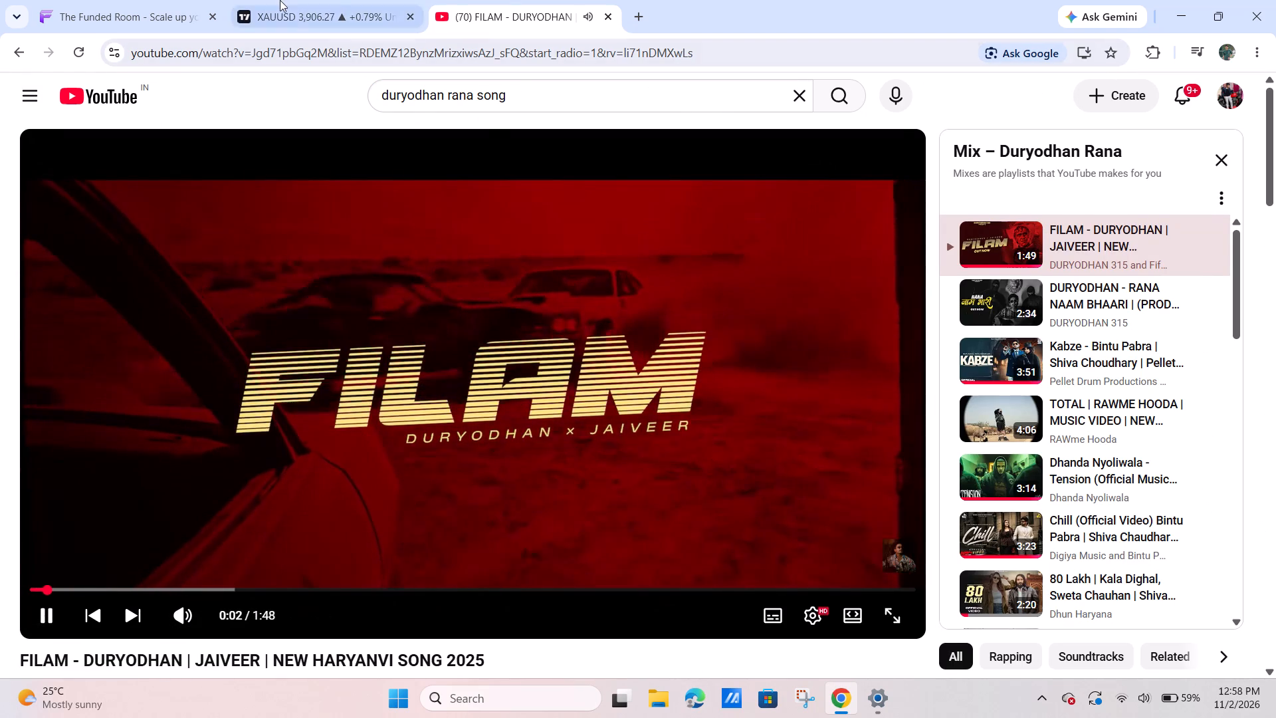
# Look over the TradingView gold chart and return to YouTube to pause the FILAM video.
pyautogui.click(276, 0)
pyautogui.moveTo(1029, 471); pyautogui.dragTo(974, 471)
pyautogui.click(974, 471)
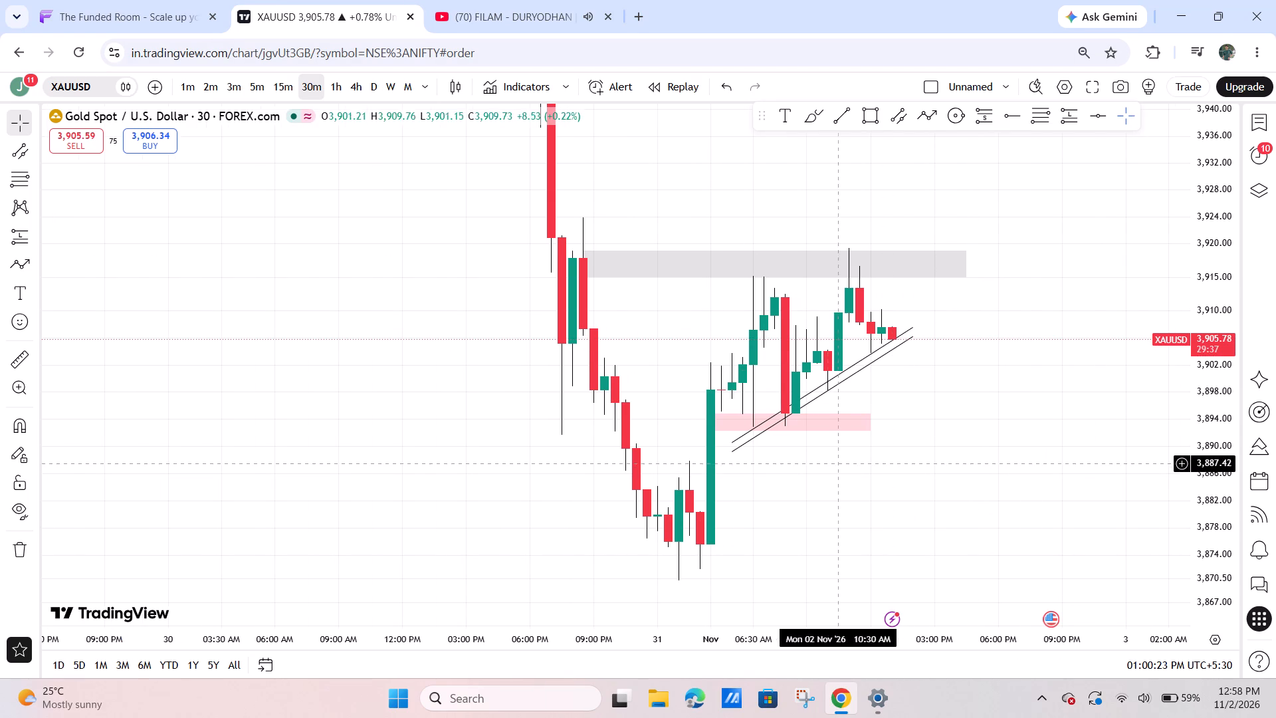
pyautogui.click(501, 0)
pyautogui.click(502, 195)
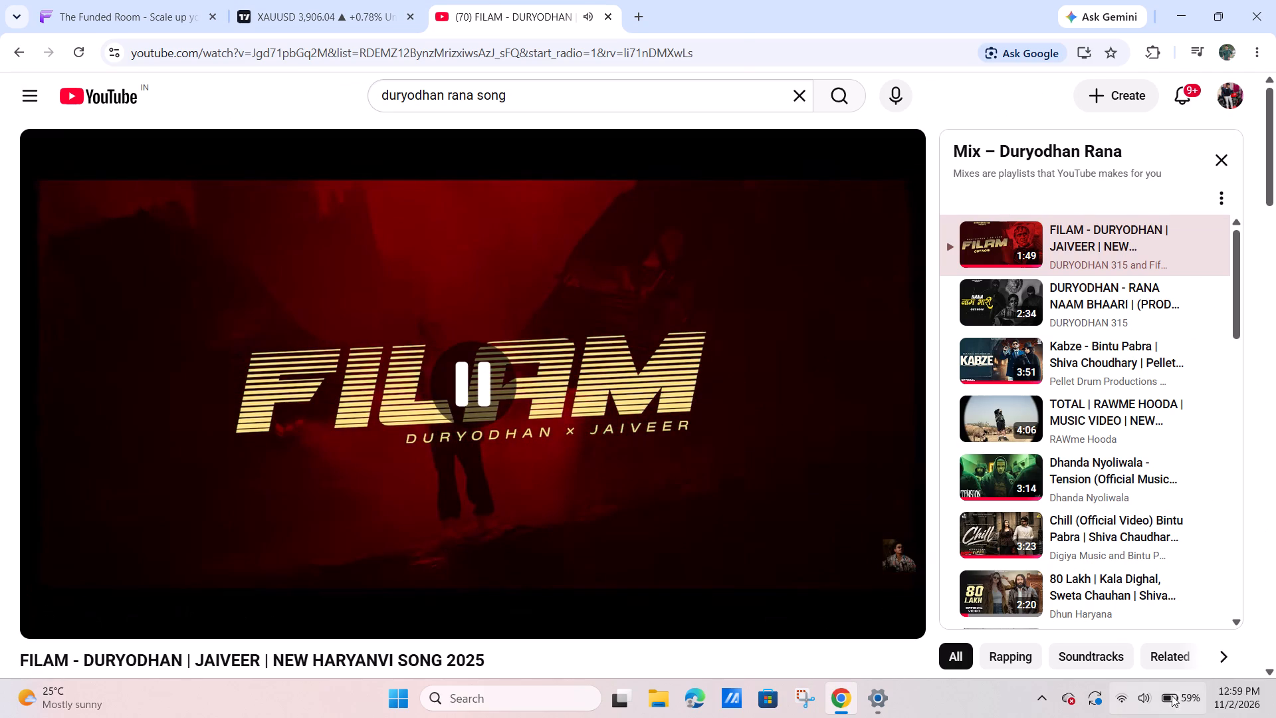
# Return to the 30-minute gold chart and draw a rectangle zone across the lowest wicks, from about 3,874 down to 3,870, starting 30 Oct 11:00 PM.
pyautogui.click(350, 0)
pyautogui.scroll(2, 929, 432)
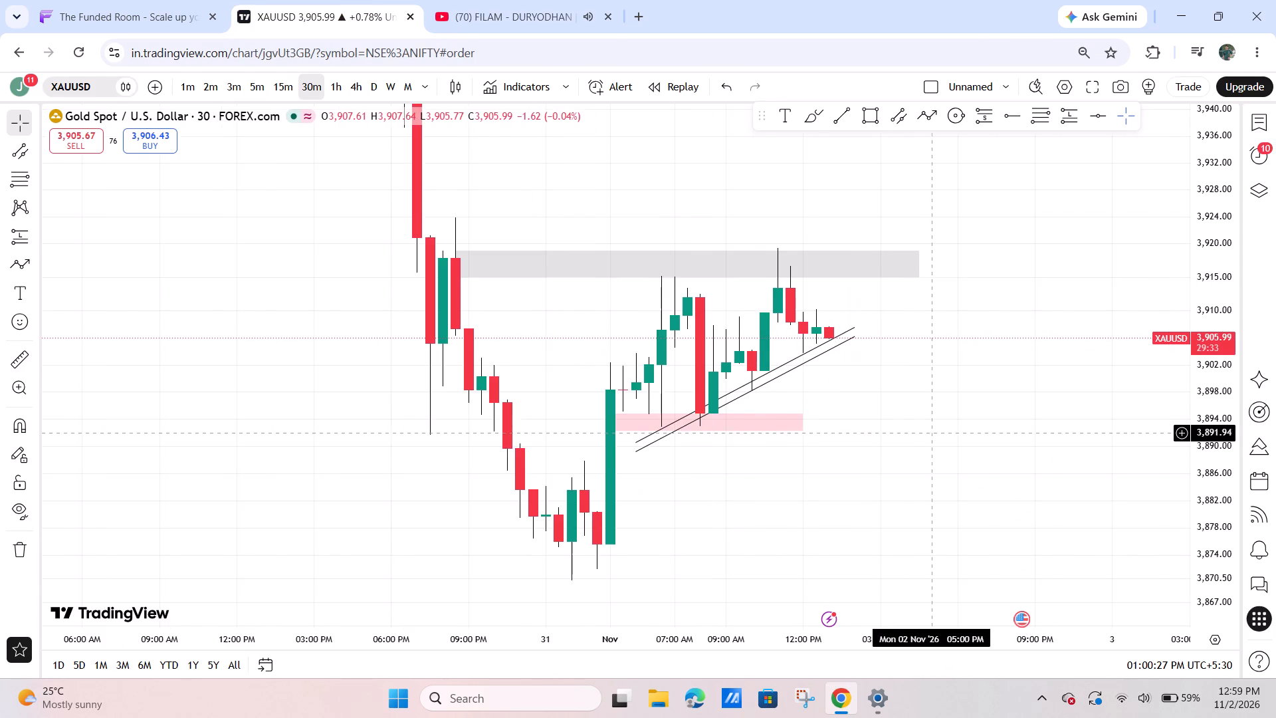
pyautogui.moveTo(927, 431); pyautogui.dragTo(867, 441)
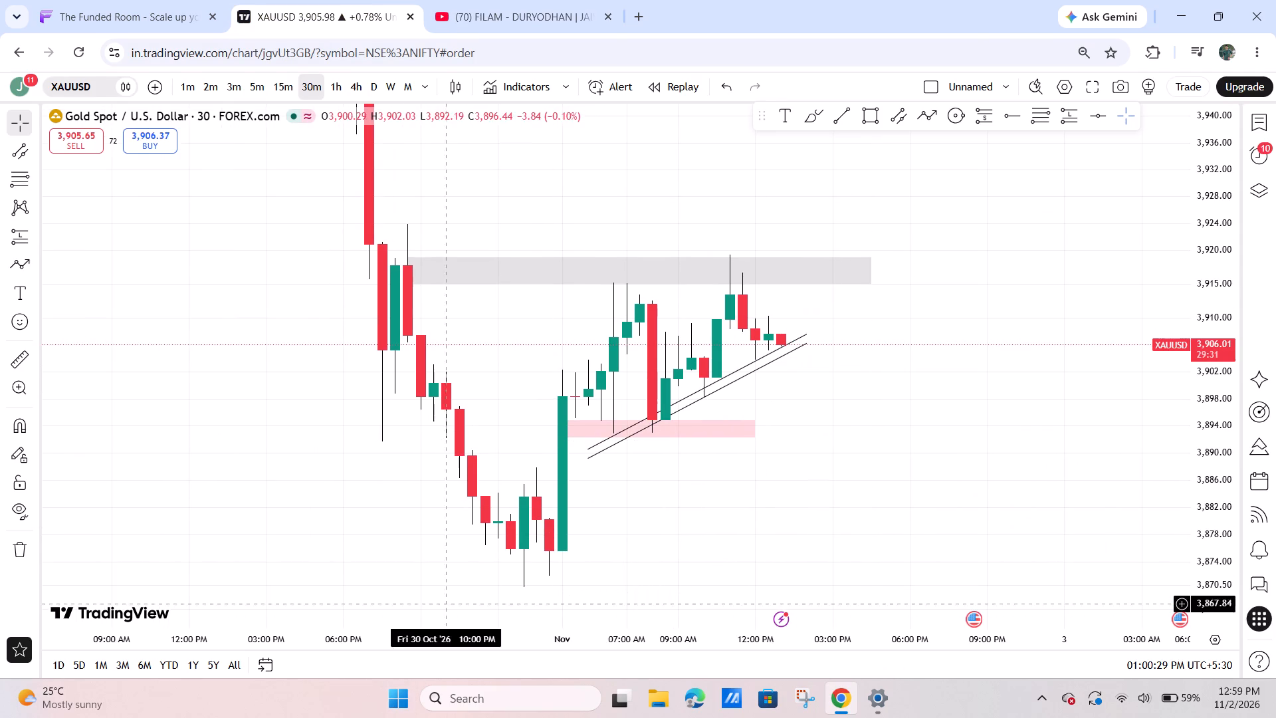
pyautogui.moveTo(433, 574); pyautogui.dragTo(392, 574)
pyautogui.moveTo(625, 540); pyautogui.dragTo(549, 445)
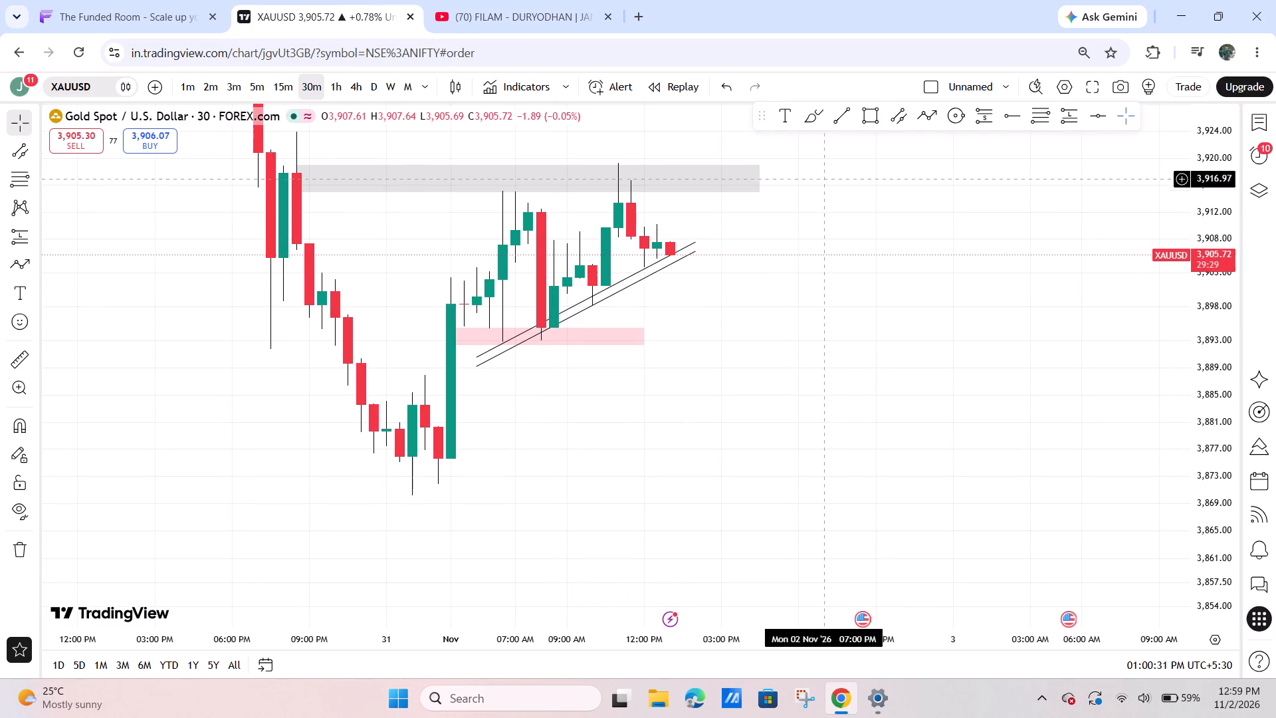
pyautogui.click(875, 124)
pyautogui.click(355, 469)
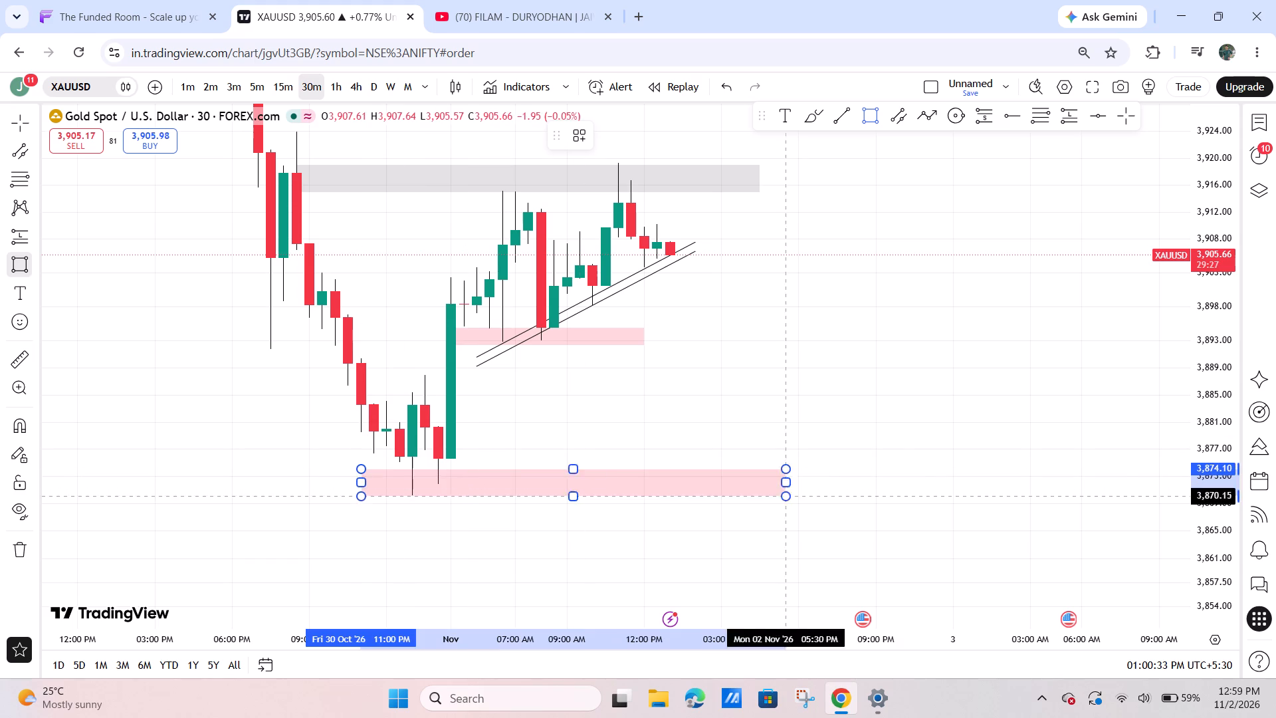
pyautogui.click(873, 494)
pyautogui.moveTo(728, 423); pyautogui.dragTo(791, 445)
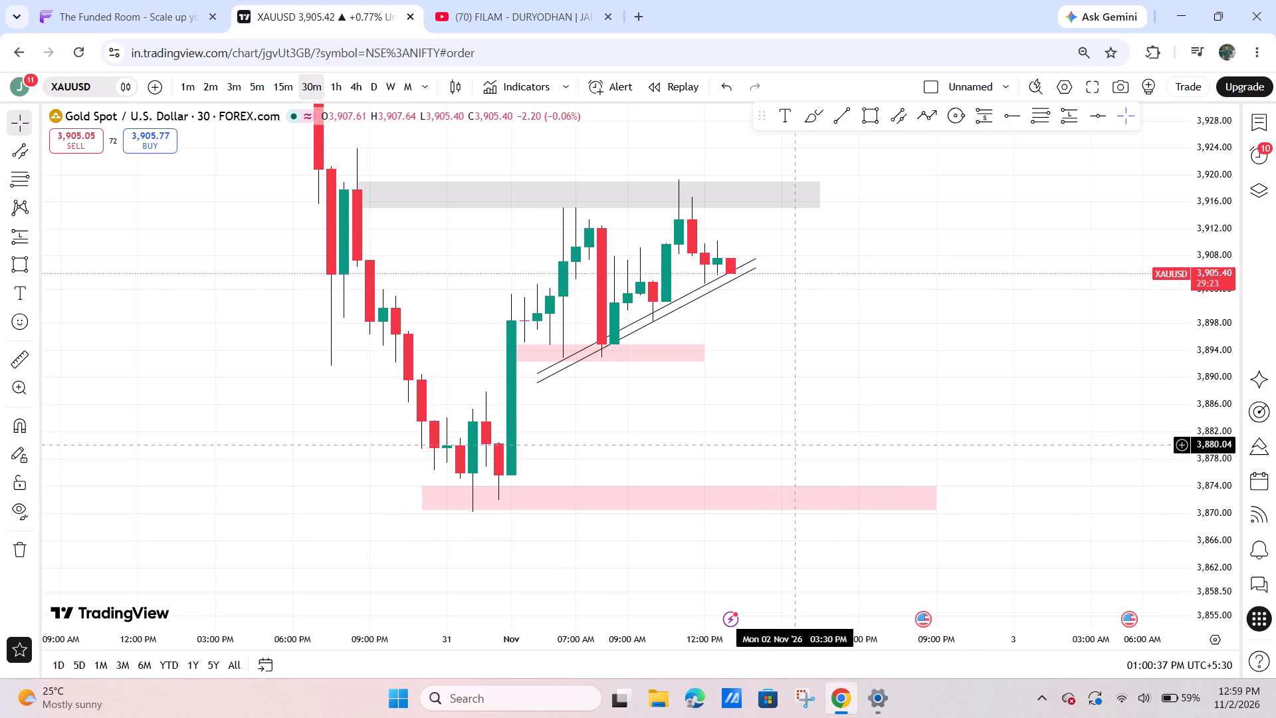
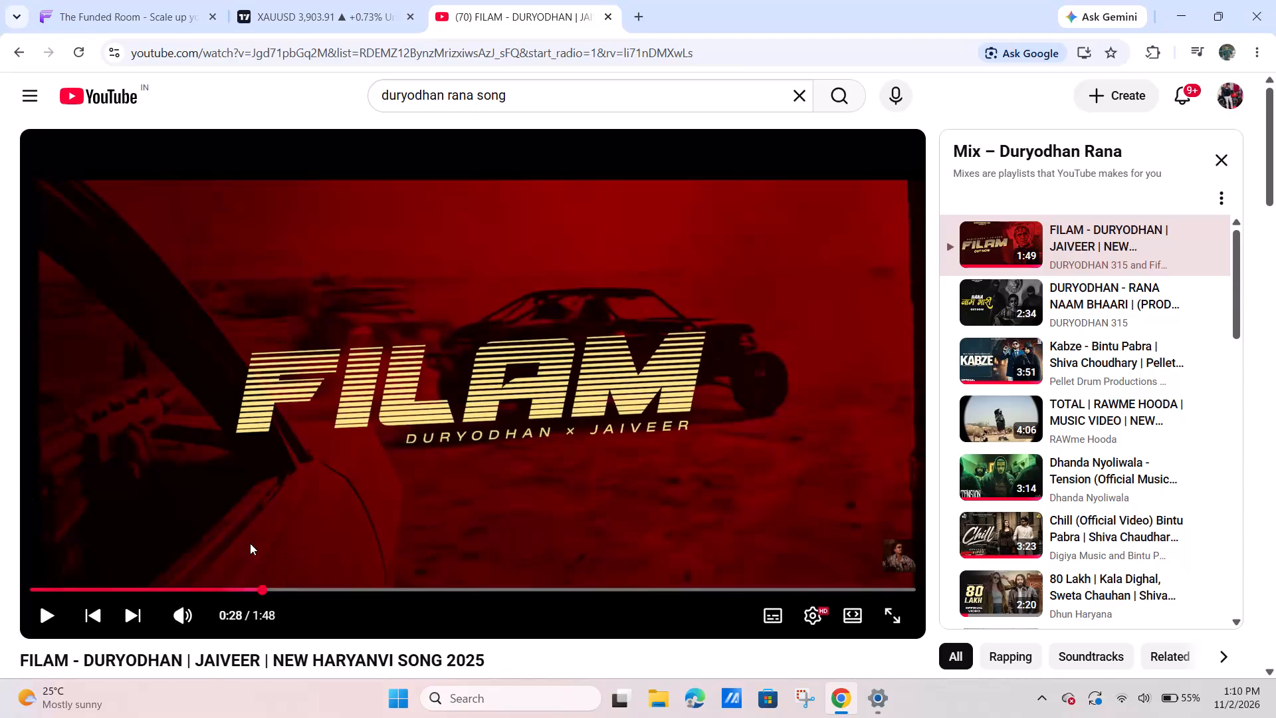
# Resume the paused FILAM video.
pyautogui.click(249, 487)
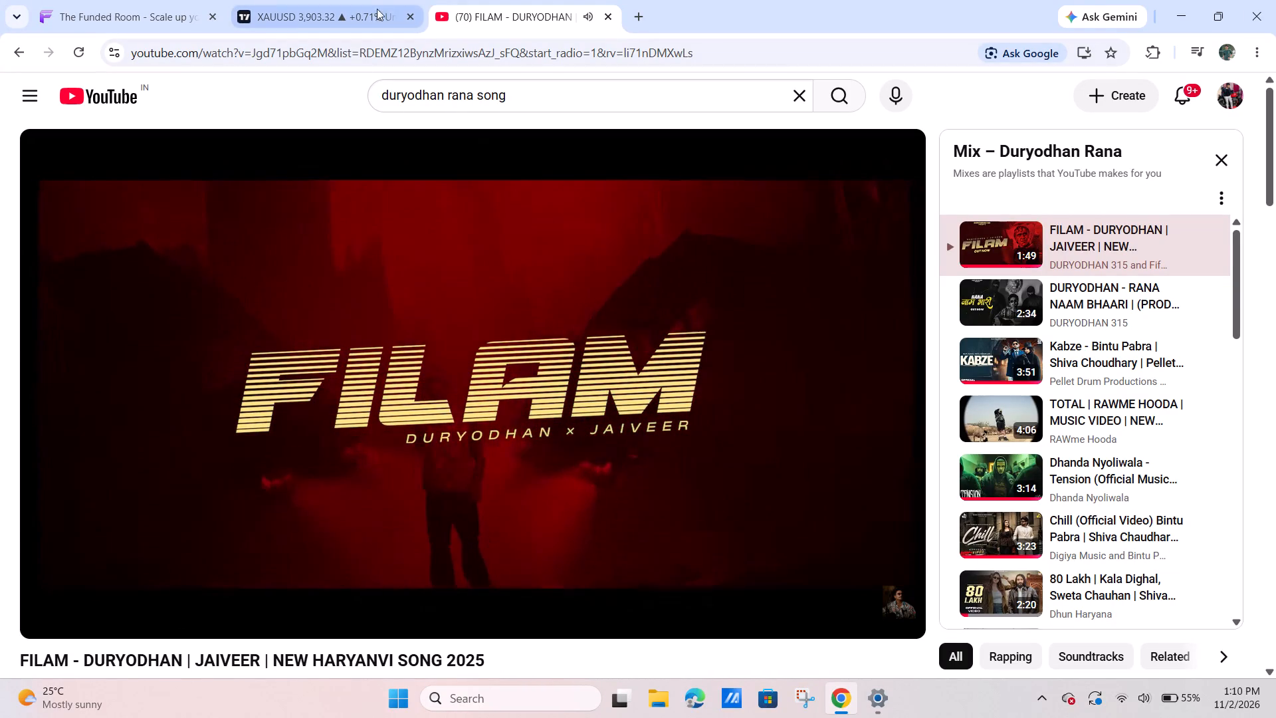
# Return to the TradingView gold chart and examine price against the zones and trend lines on the 15-minute and 5-minute timeframes.
pyautogui.click(332, 0)
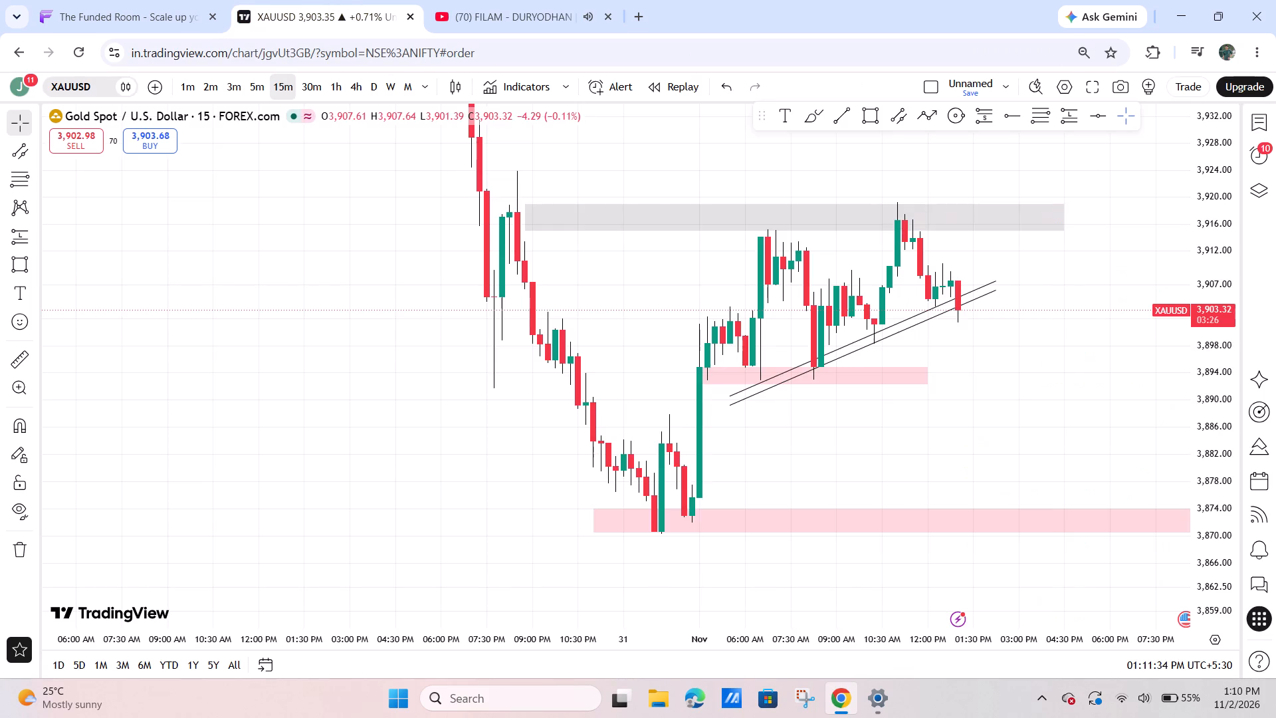
pyautogui.scroll(4, 758, 463)
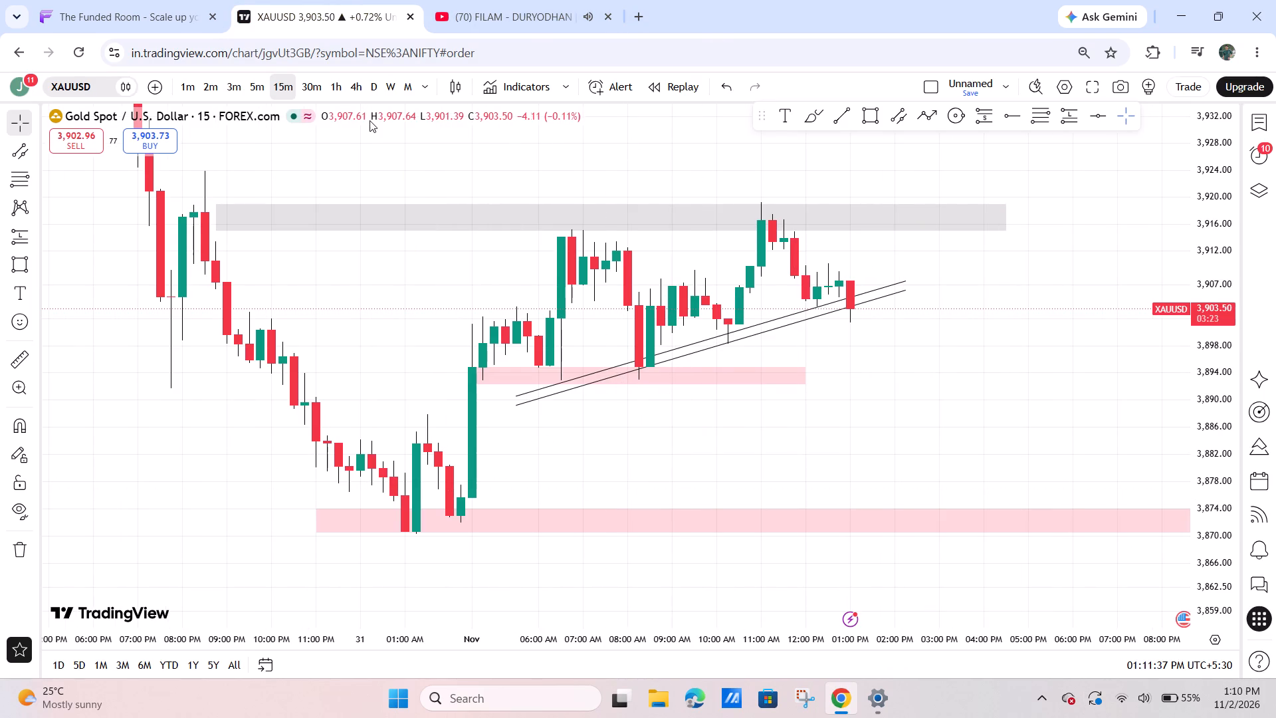
pyautogui.click(255, 82)
pyautogui.scroll(-4, 1073, 457)
pyautogui.moveTo(1122, 408); pyautogui.dragTo(1111, 456)
pyautogui.moveTo(1230, 474); pyautogui.dragTo(1234, 232)
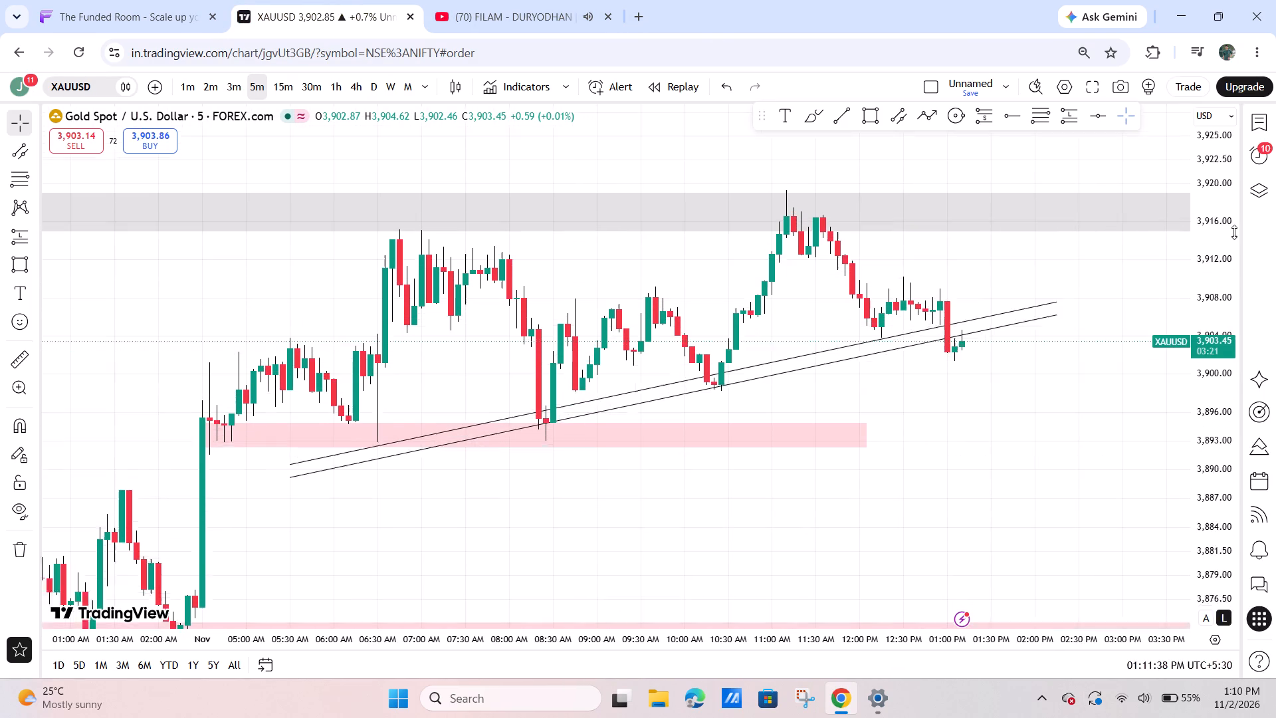
pyautogui.moveTo(1234, 232); pyautogui.dragTo(1227, 192)
pyautogui.moveTo(1227, 255); pyautogui.dragTo(1196, 382)
pyautogui.moveTo(1152, 400); pyautogui.dragTo(991, 419)
pyautogui.scroll(-3, 991, 422)
pyautogui.moveTo(1024, 422); pyautogui.dragTo(970, 445)
pyautogui.moveTo(770, 396); pyautogui.dragTo(780, 414)
pyautogui.scroll(-3, 865, 432)
pyautogui.moveTo(1039, 437); pyautogui.dragTo(1036, 432)
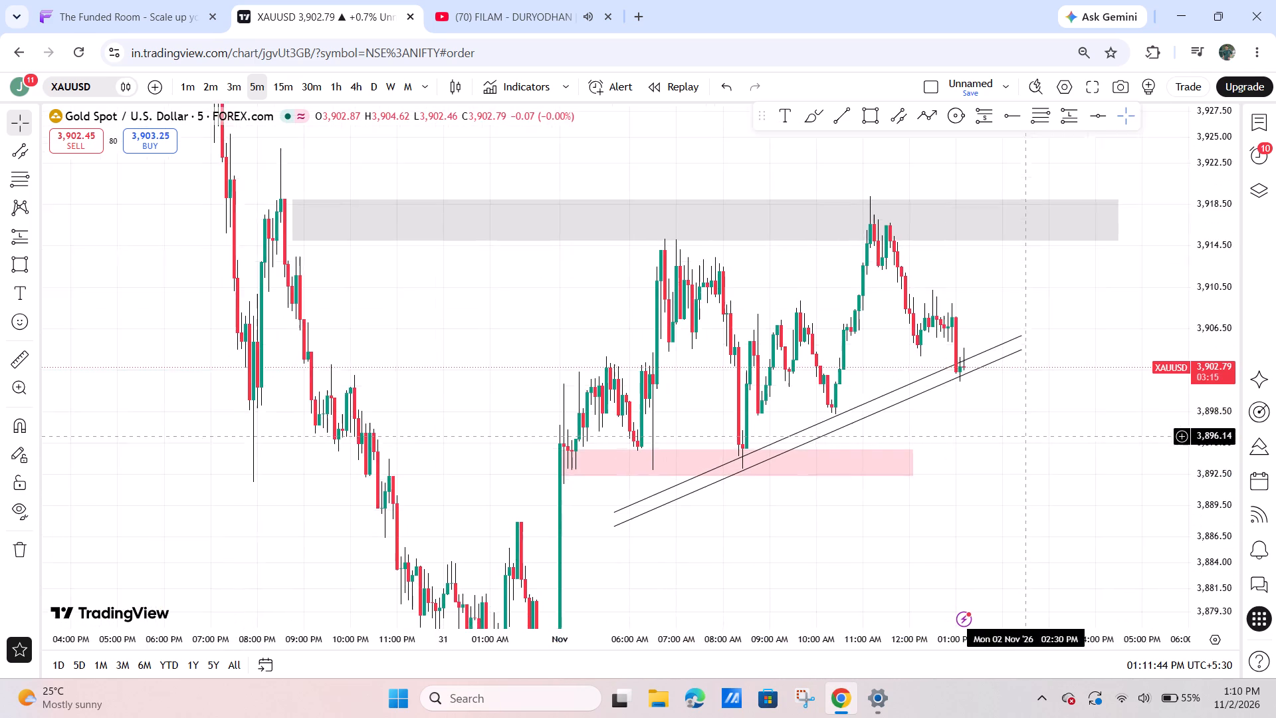
pyautogui.moveTo(1036, 432); pyautogui.dragTo(1046, 425)
pyautogui.scroll(1, 838, 295)
pyautogui.moveTo(746, 268); pyautogui.dragTo(643, 265)
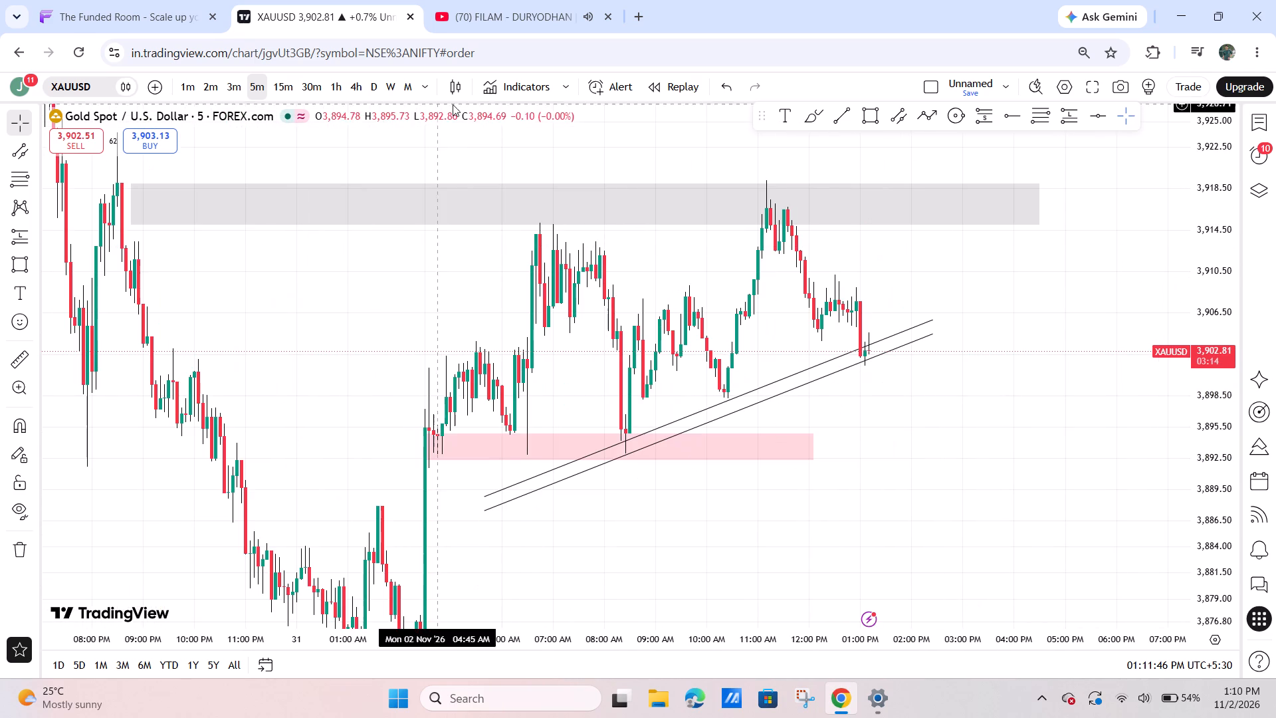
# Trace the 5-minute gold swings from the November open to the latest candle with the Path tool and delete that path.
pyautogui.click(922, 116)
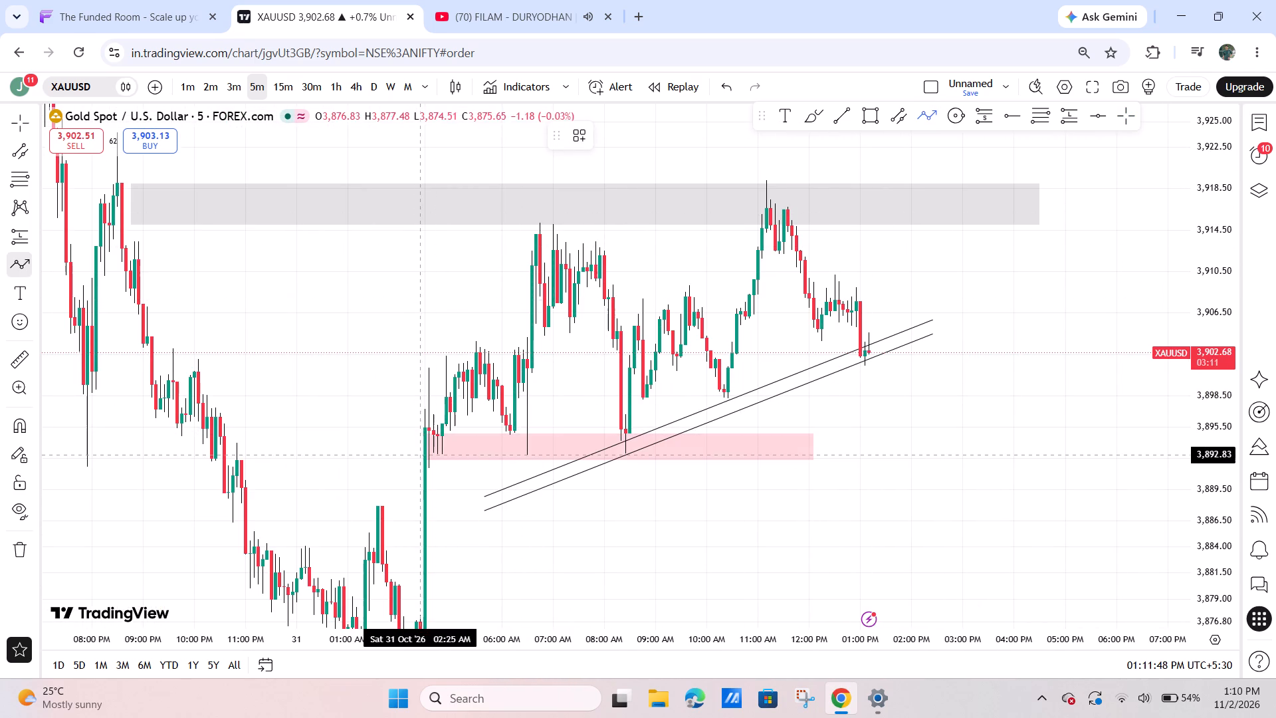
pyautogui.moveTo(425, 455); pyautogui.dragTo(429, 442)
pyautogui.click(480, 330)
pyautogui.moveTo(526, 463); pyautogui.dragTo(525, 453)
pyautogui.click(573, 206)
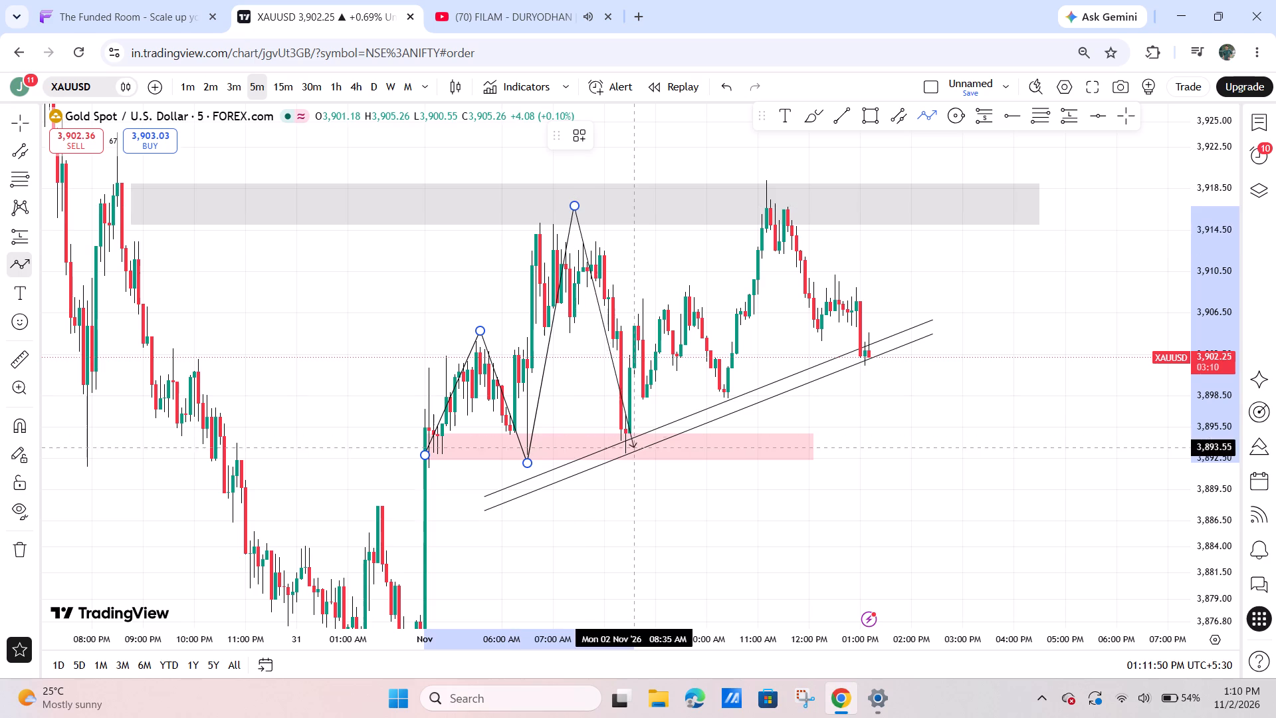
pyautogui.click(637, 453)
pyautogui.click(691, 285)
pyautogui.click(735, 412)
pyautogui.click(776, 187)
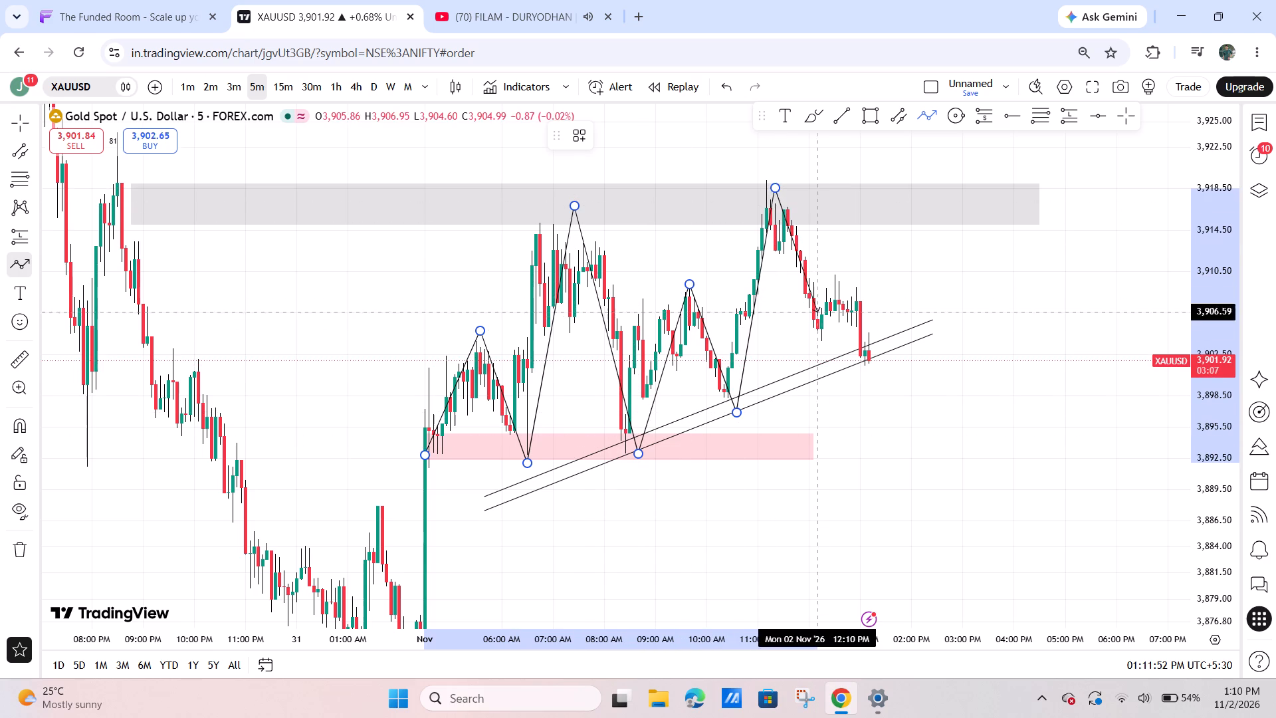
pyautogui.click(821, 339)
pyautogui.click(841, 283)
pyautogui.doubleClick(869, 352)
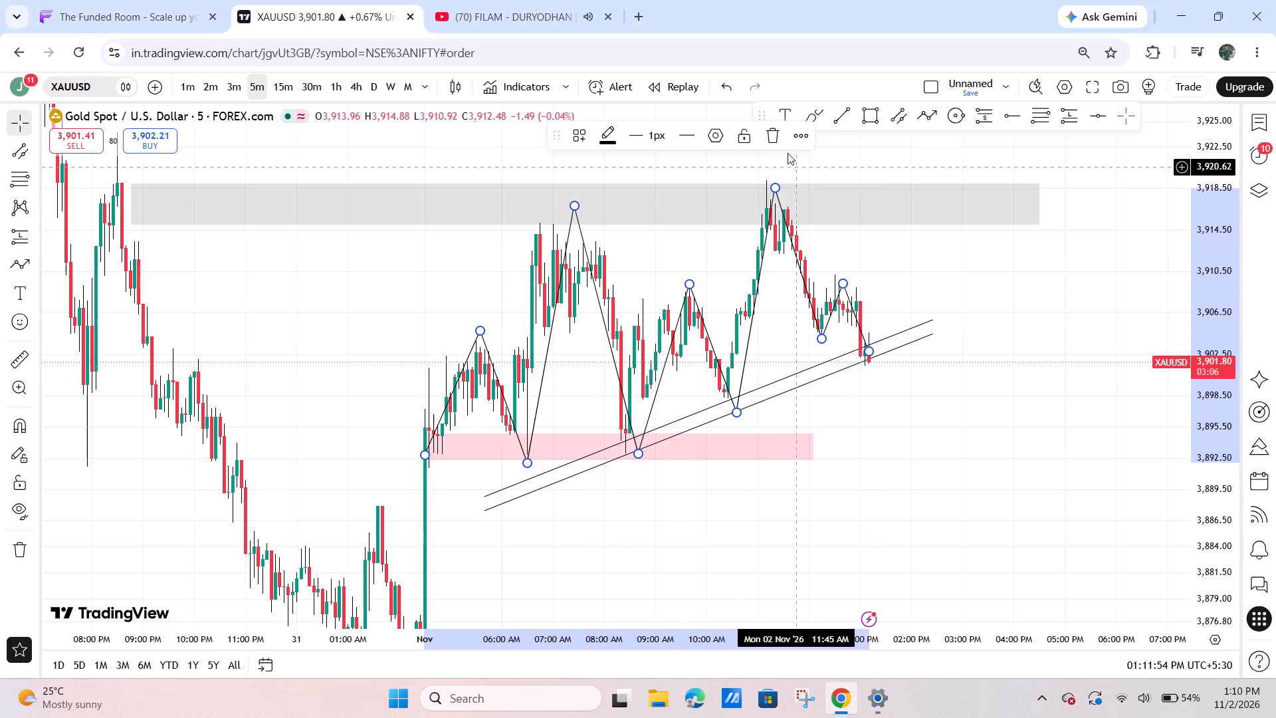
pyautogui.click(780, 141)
# Examine gold price around the marked zones and trend lines on the 1-hour and 15-minute charts.
pyautogui.moveTo(920, 403); pyautogui.dragTo(1022, 354)
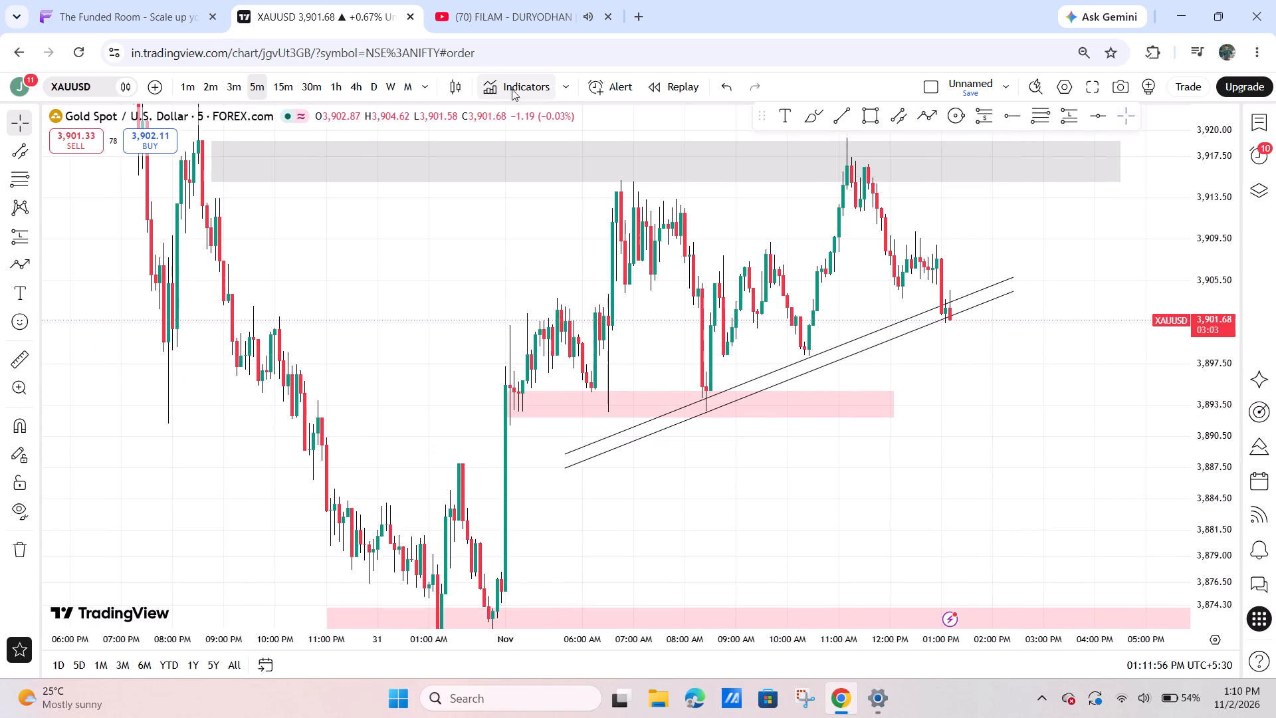
pyautogui.click(340, 84)
pyautogui.moveTo(1227, 155); pyautogui.dragTo(1218, 562)
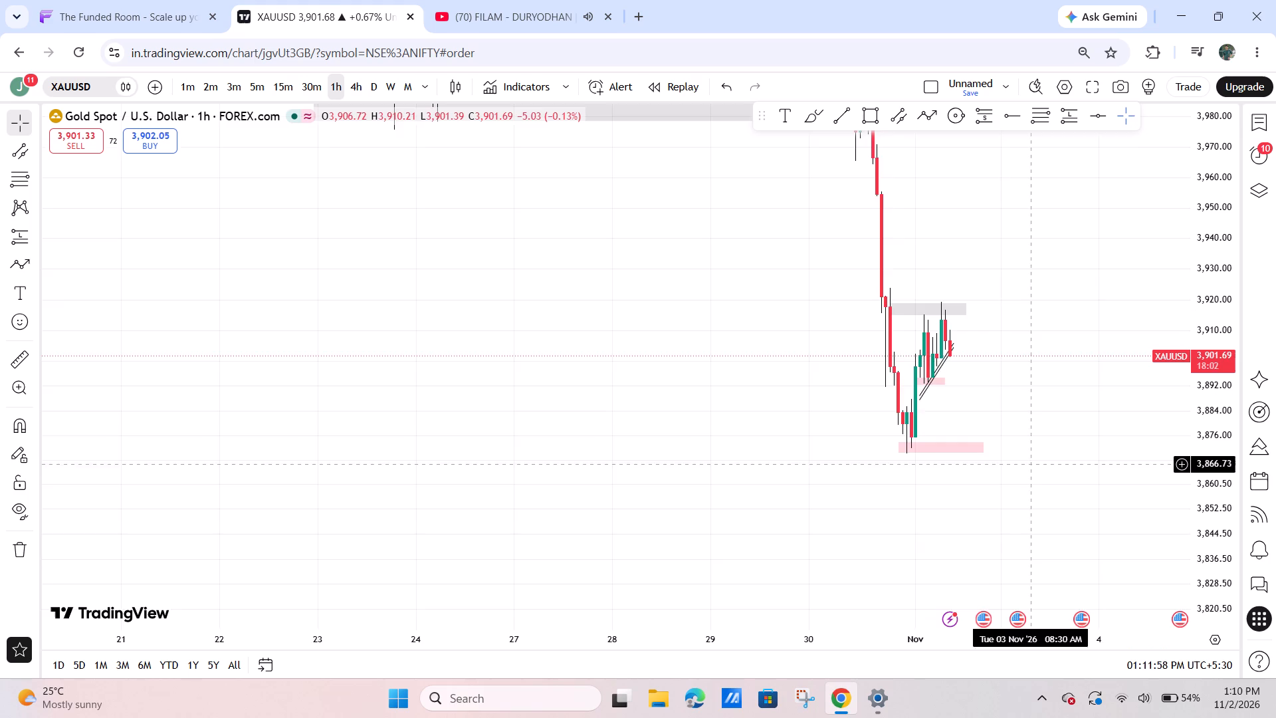
pyautogui.moveTo(1001, 457); pyautogui.dragTo(1142, 447)
pyautogui.scroll(8, 982, 550)
pyautogui.scroll(3, 937, 519)
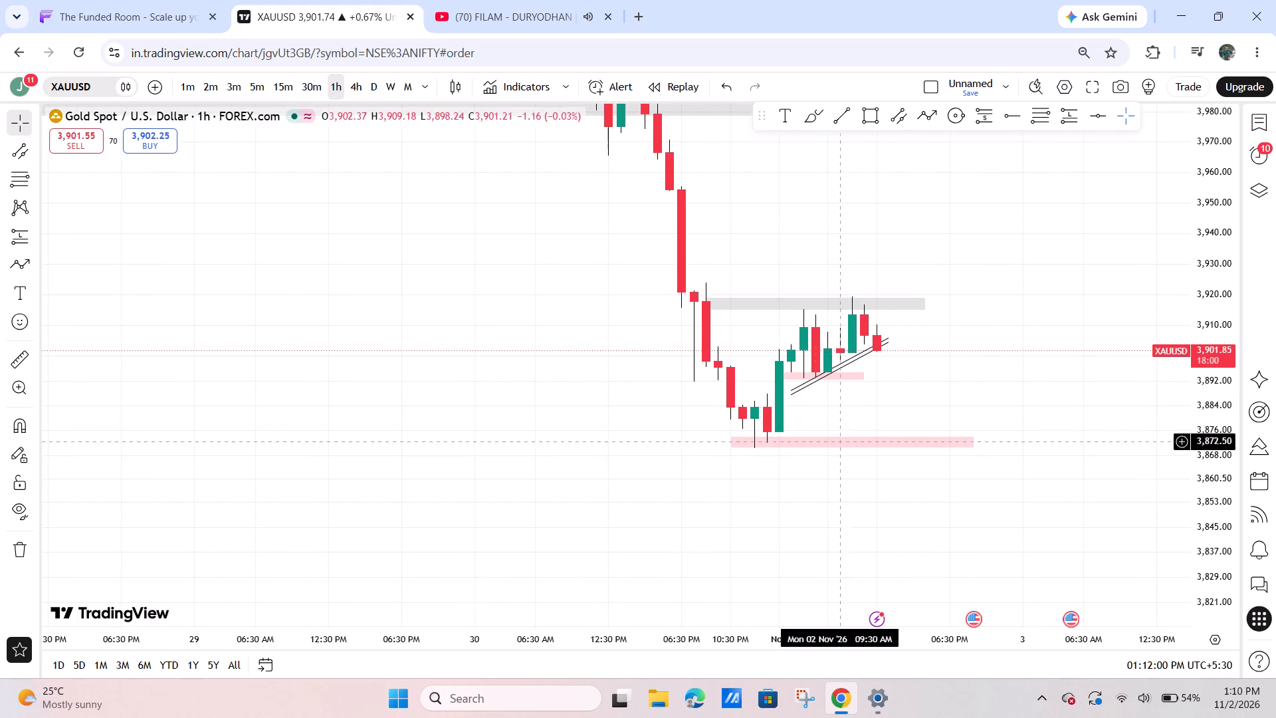
pyautogui.click(284, 85)
pyautogui.scroll(-5, 776, 362)
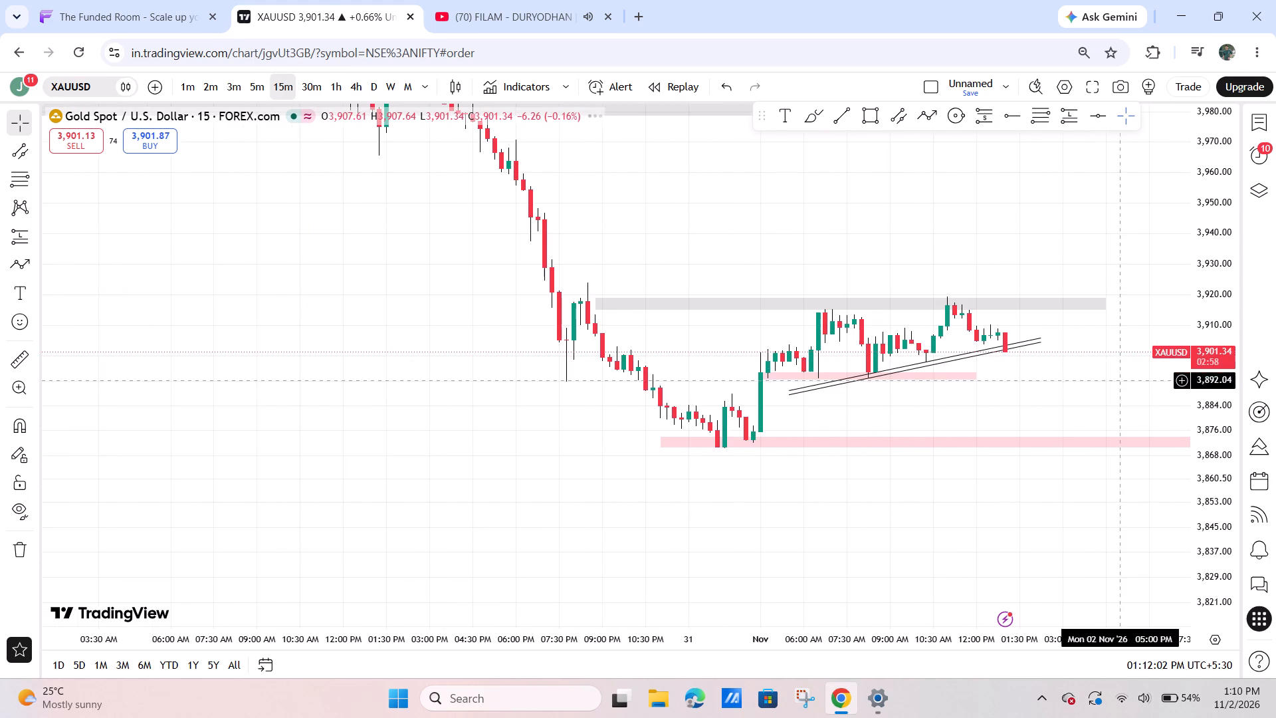
pyautogui.moveTo(1201, 511); pyautogui.dragTo(1184, 15)
pyautogui.scroll(3, 1118, 299)
pyautogui.moveTo(1213, 239); pyautogui.dragTo(1180, 376)
pyautogui.moveTo(1139, 374); pyautogui.dragTo(1020, 374)
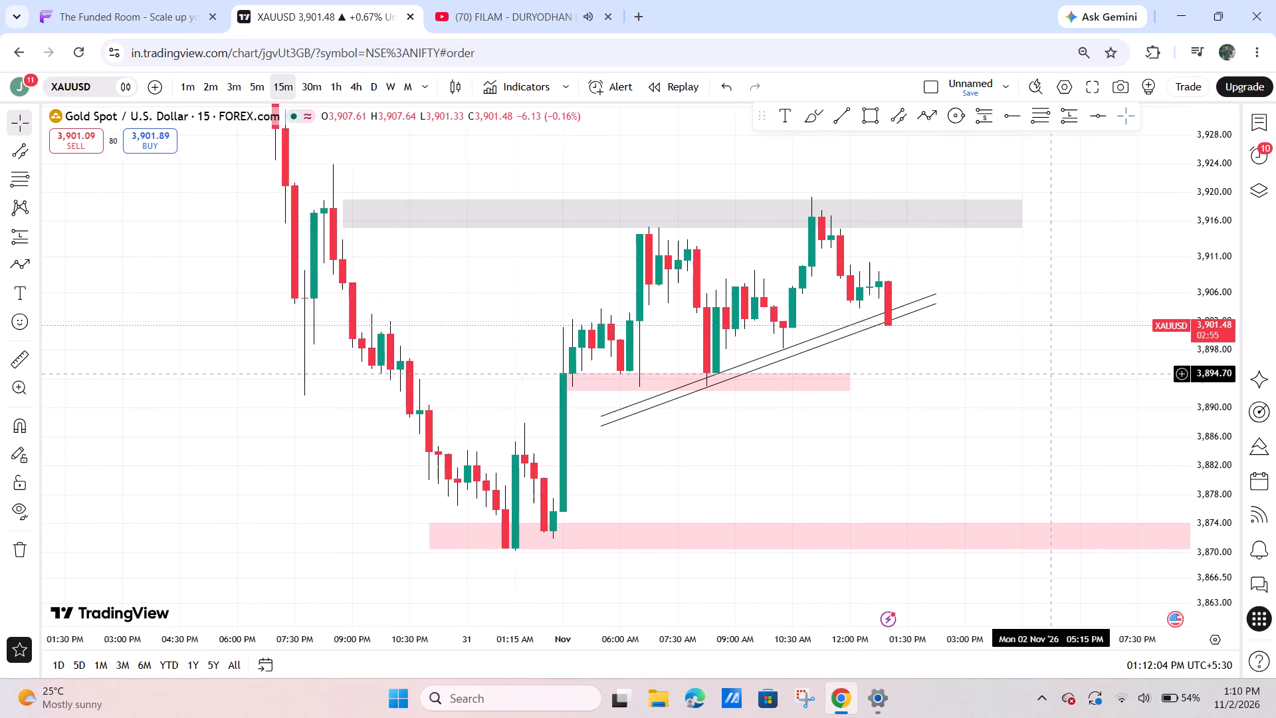
pyautogui.moveTo(1020, 374); pyautogui.dragTo(1008, 374)
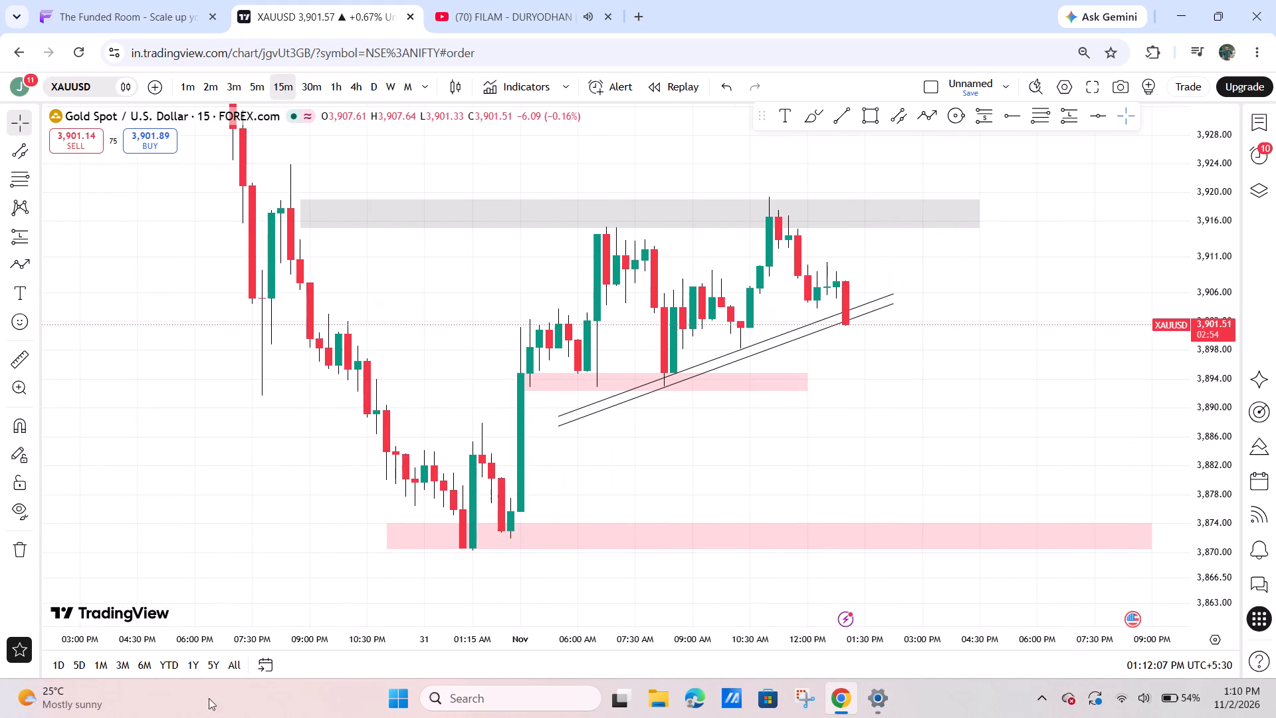
# Measure the price drop beside the latest 15-minute candle and clear the measurement.
pyautogui.click(6, 350)
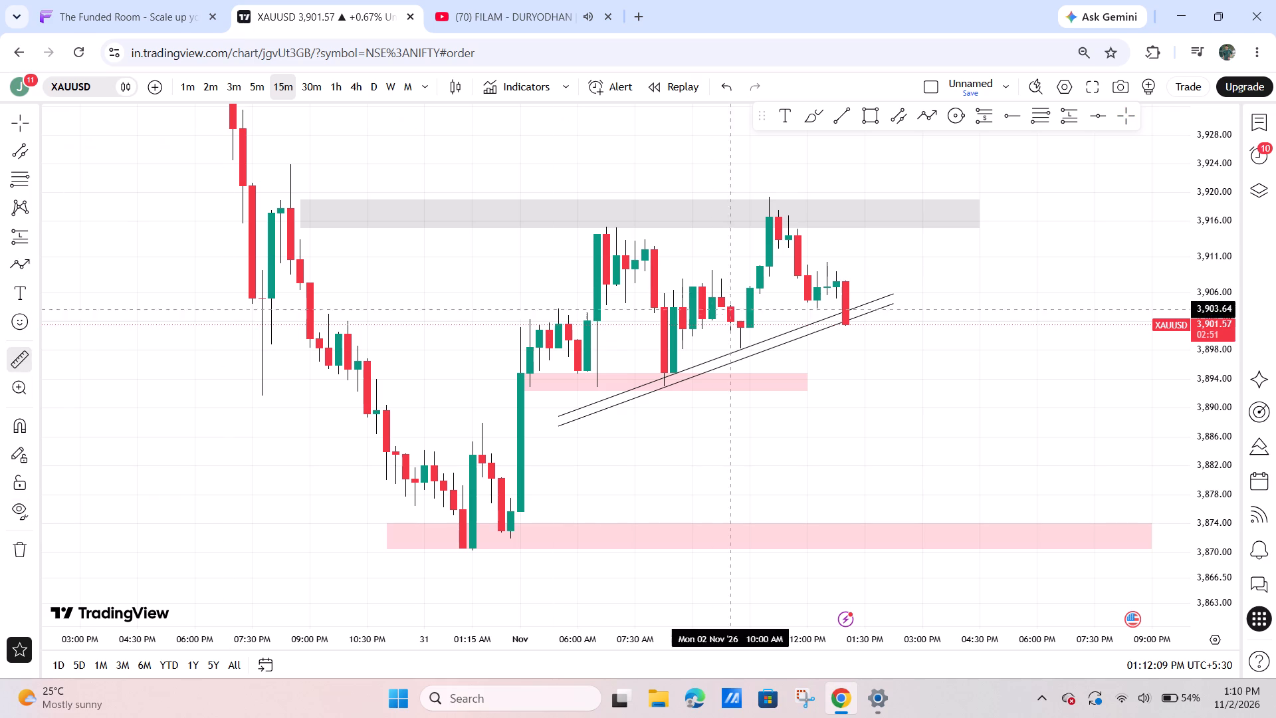
pyautogui.click(862, 280)
pyautogui.click(883, 321)
pyautogui.click(903, 369)
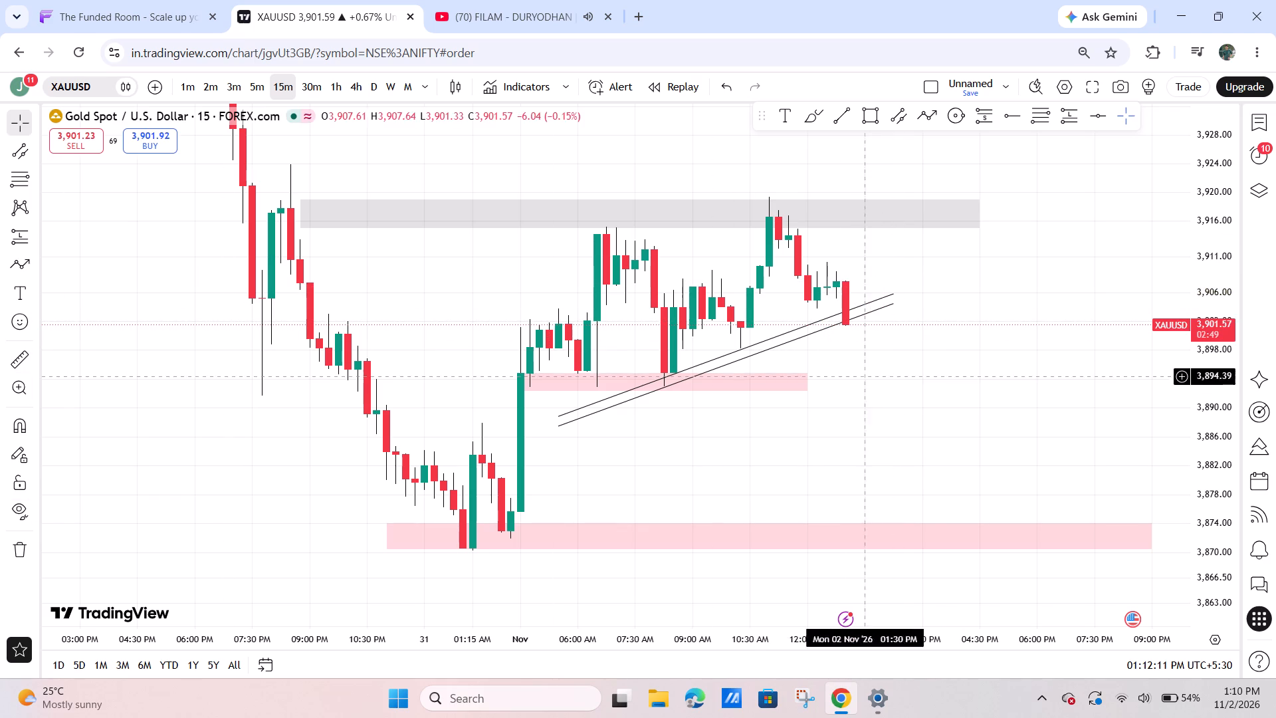
# Compare price at the rising trend lines on the 1-minute and 5-minute gold charts.
pyautogui.click(253, 90)
pyautogui.click(177, 87)
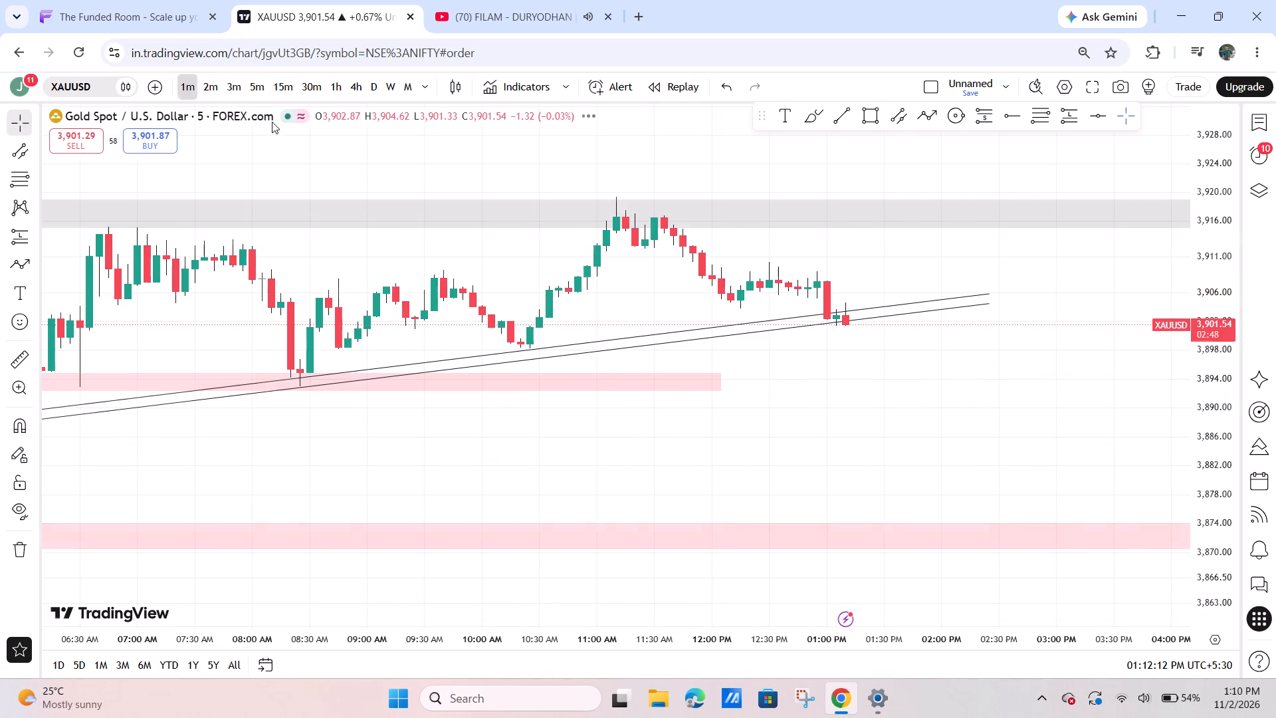
pyautogui.scroll(-5, 809, 301)
pyautogui.moveTo(1210, 470); pyautogui.dragTo(1212, 519)
pyautogui.moveTo(1209, 508); pyautogui.dragTo(1237, 0)
pyautogui.scroll(-6, 1059, 392)
pyautogui.moveTo(1237, 272); pyautogui.dragTo(1205, 362)
pyautogui.moveTo(1069, 370); pyautogui.dragTo(918, 471)
pyautogui.scroll(-5, 930, 505)
pyautogui.moveTo(1032, 481); pyautogui.dragTo(1027, 489)
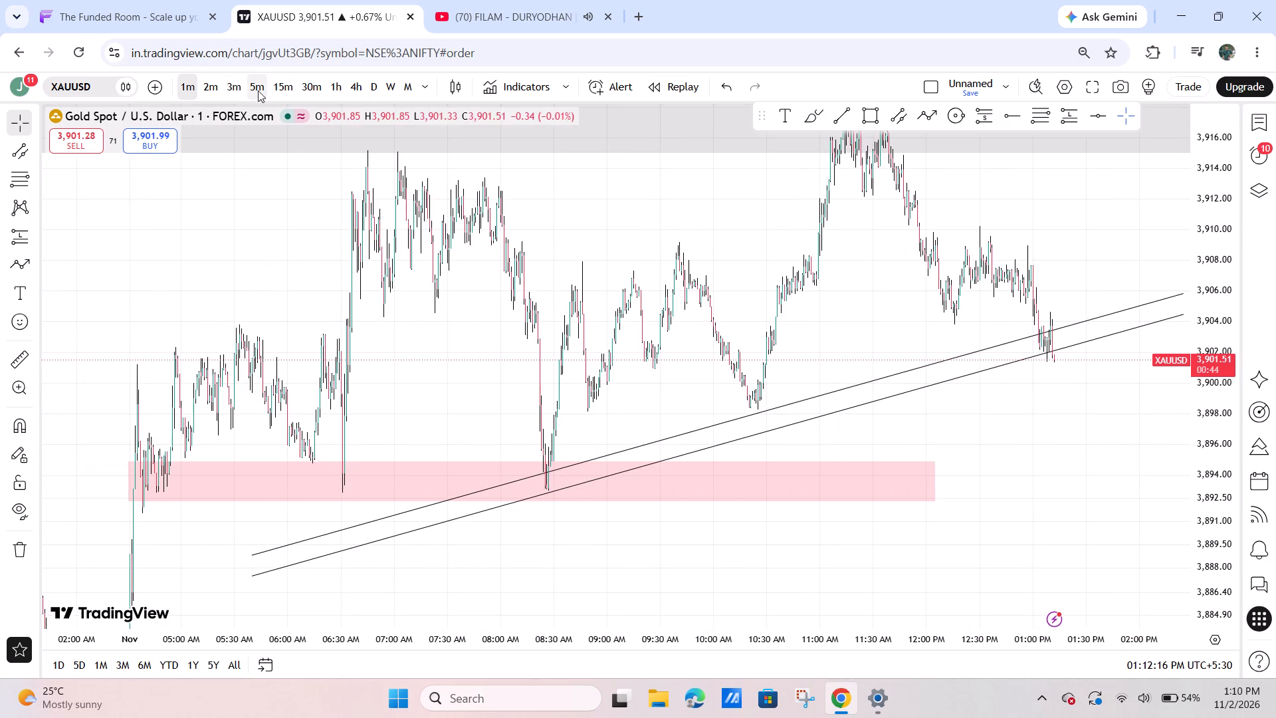
pyautogui.click(259, 87)
pyautogui.scroll(8, 1029, 405)
pyautogui.moveTo(1223, 188); pyautogui.dragTo(1155, 396)
pyautogui.moveTo(1057, 474); pyautogui.dragTo(1067, 472)
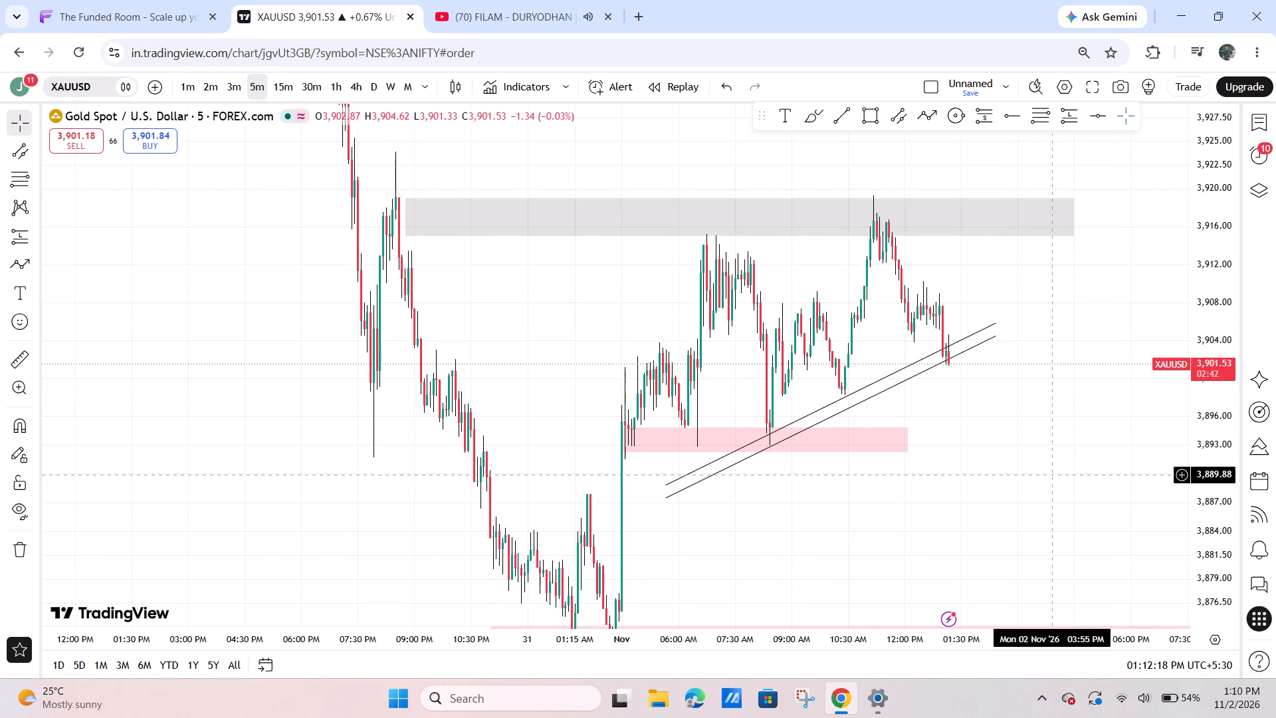
pyautogui.moveTo(1067, 472); pyautogui.dragTo(1139, 472)
pyautogui.scroll(4, 987, 618)
pyautogui.click(775, 557)
pyautogui.scroll(4, 772, 558)
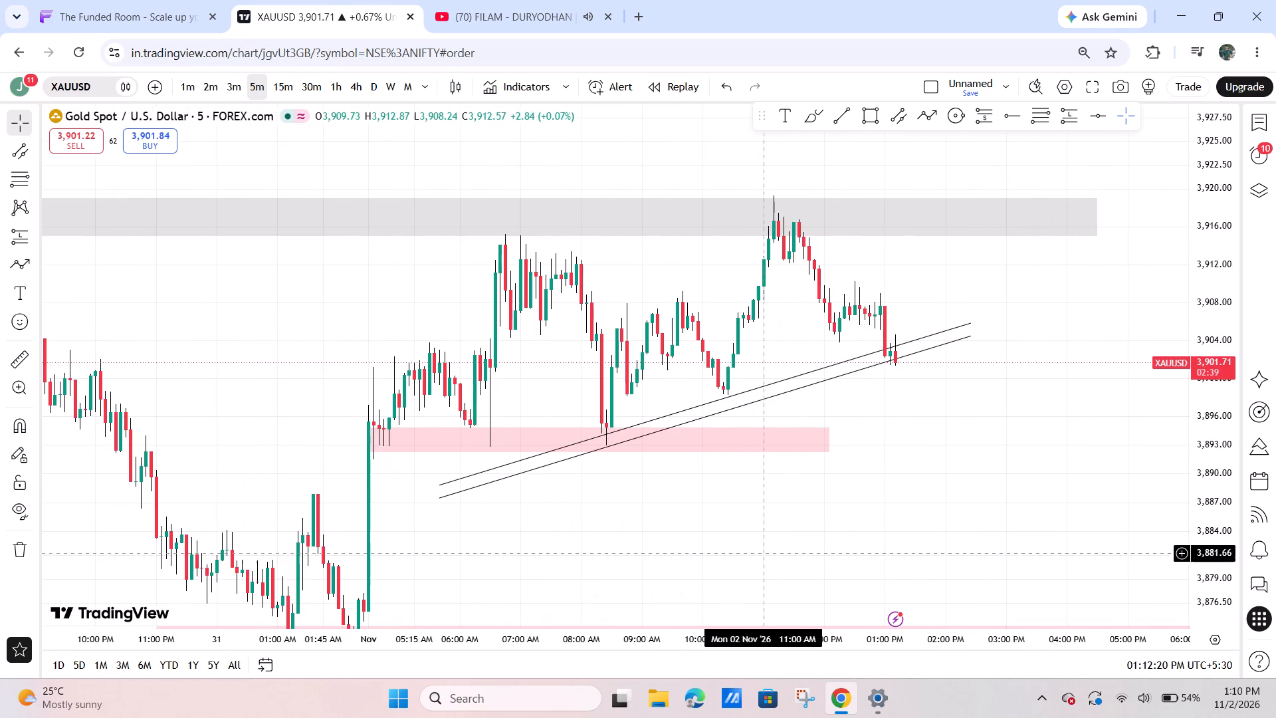
# Switch to The Funded Room trading page and reload it, checking the TradingView tab in between.
pyautogui.click(101, 0)
pyautogui.scroll(3, 767, 509)
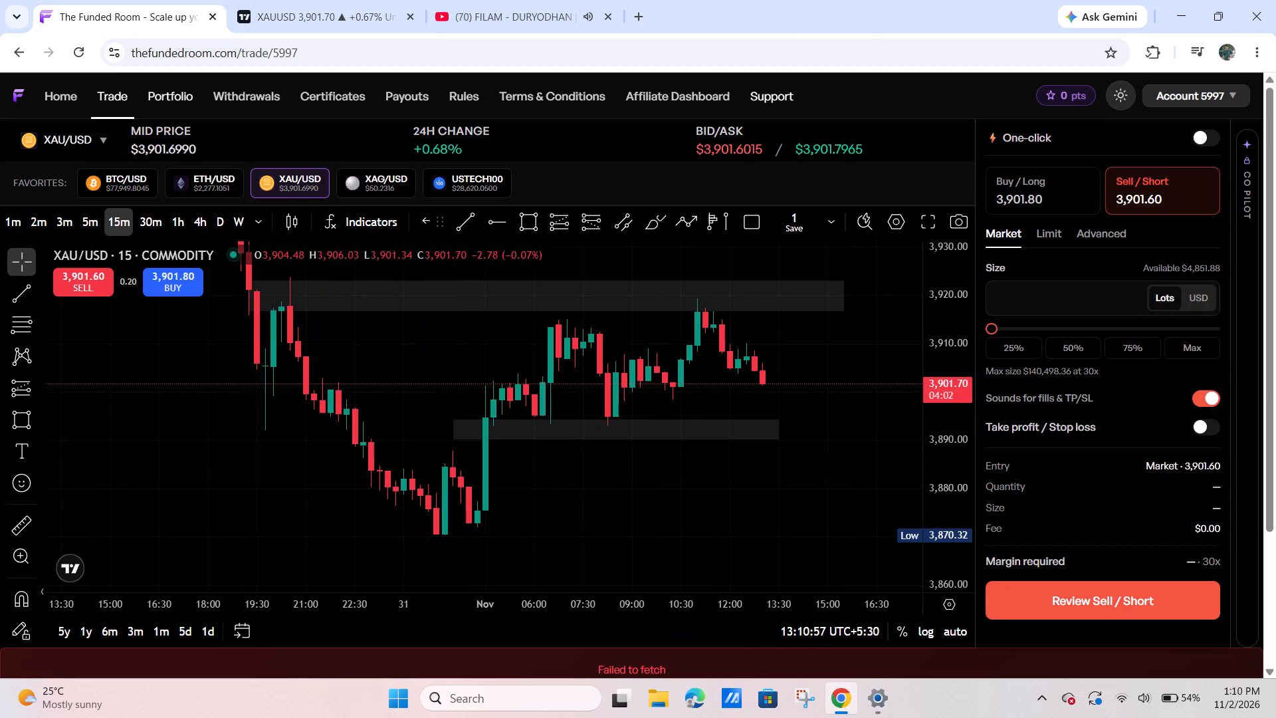
pyautogui.click(73, 46)
pyautogui.click(274, 0)
pyautogui.click(140, 0)
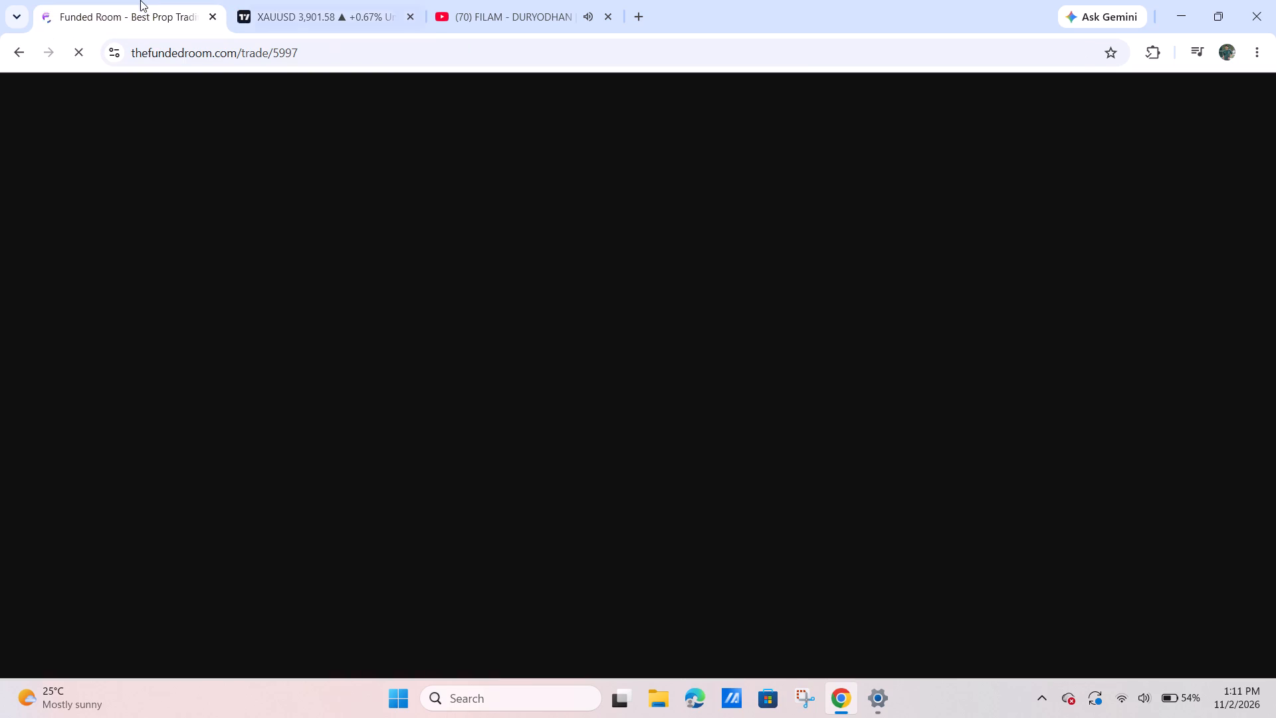
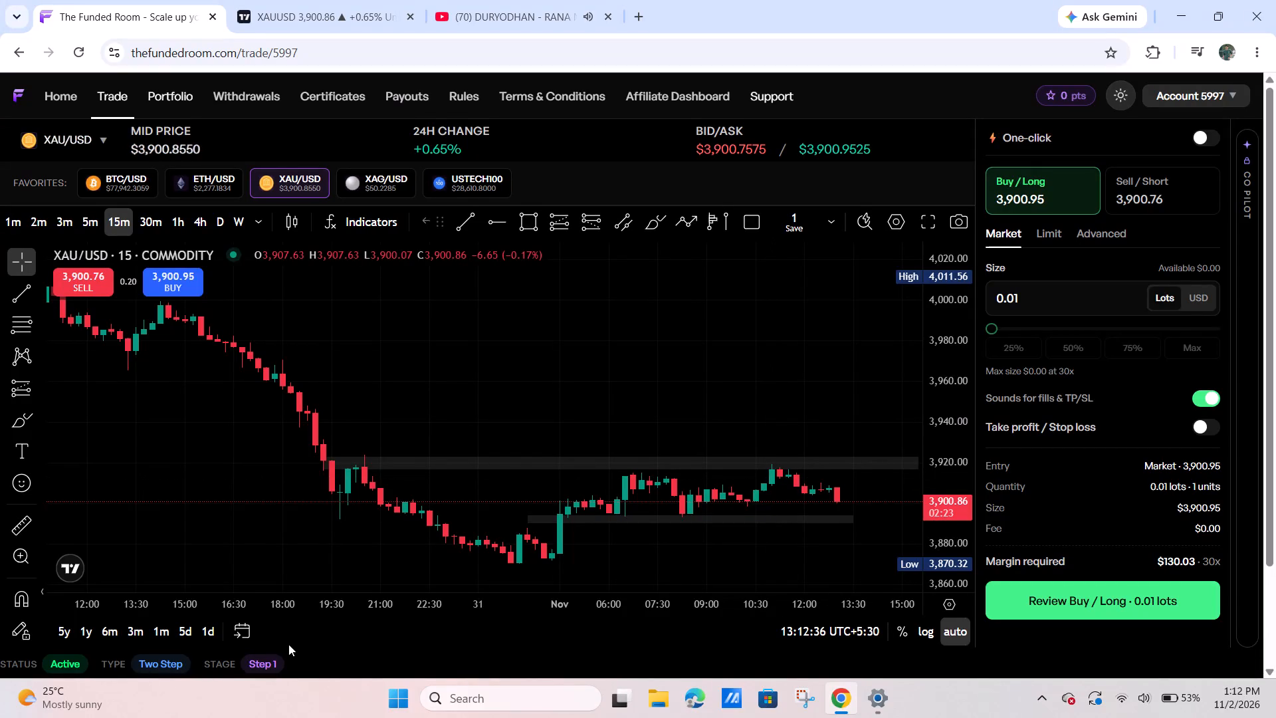
# Draw a rising trend line under the recent lows on the Funded Room 15-minute XAU/USD chart, from about 3,889 to 3,909.
pyautogui.scroll(4, 907, 461)
pyautogui.moveTo(943, 515); pyautogui.dragTo(920, 285)
pyautogui.moveTo(796, 406); pyautogui.dragTo(705, 392)
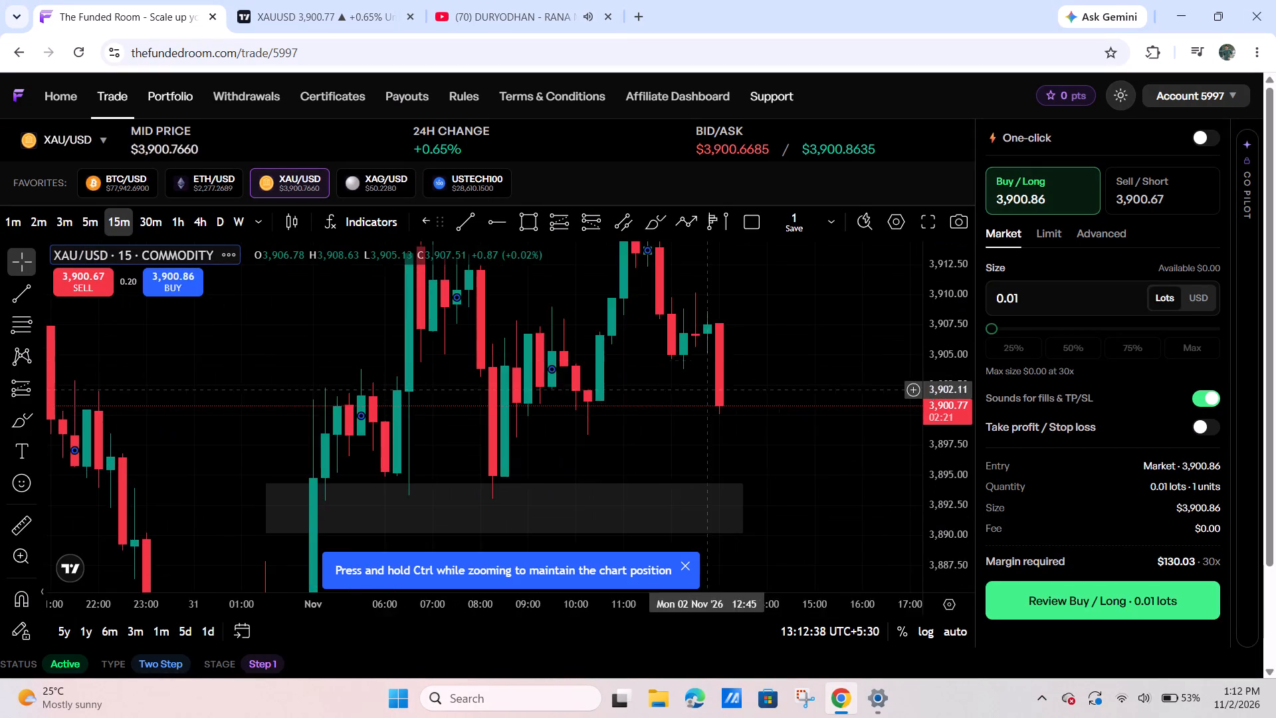
pyautogui.scroll(-5, 902, 334)
pyautogui.moveTo(965, 334); pyautogui.dragTo(908, 447)
pyautogui.moveTo(895, 451); pyautogui.dragTo(805, 452)
pyautogui.click(685, 569)
pyautogui.scroll(1, 696, 551)
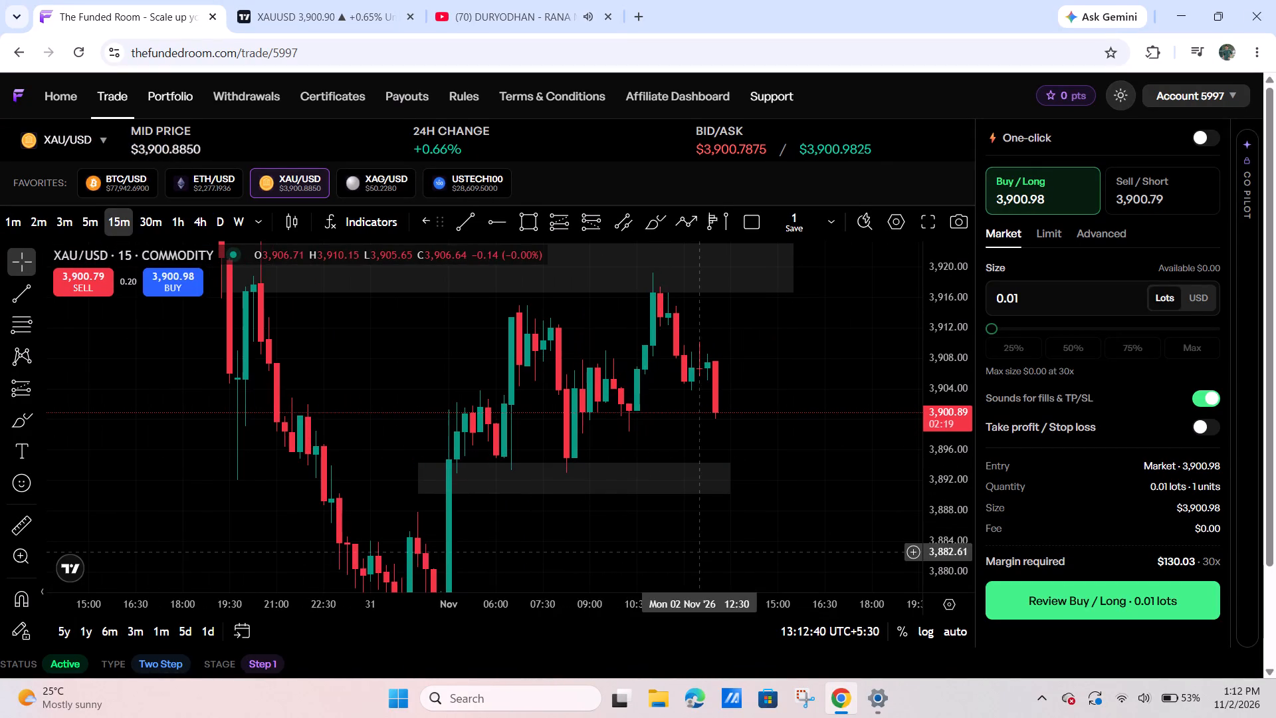
pyautogui.scroll(2, 696, 551)
pyautogui.moveTo(628, 533); pyautogui.dragTo(623, 571)
pyautogui.click(1, 300)
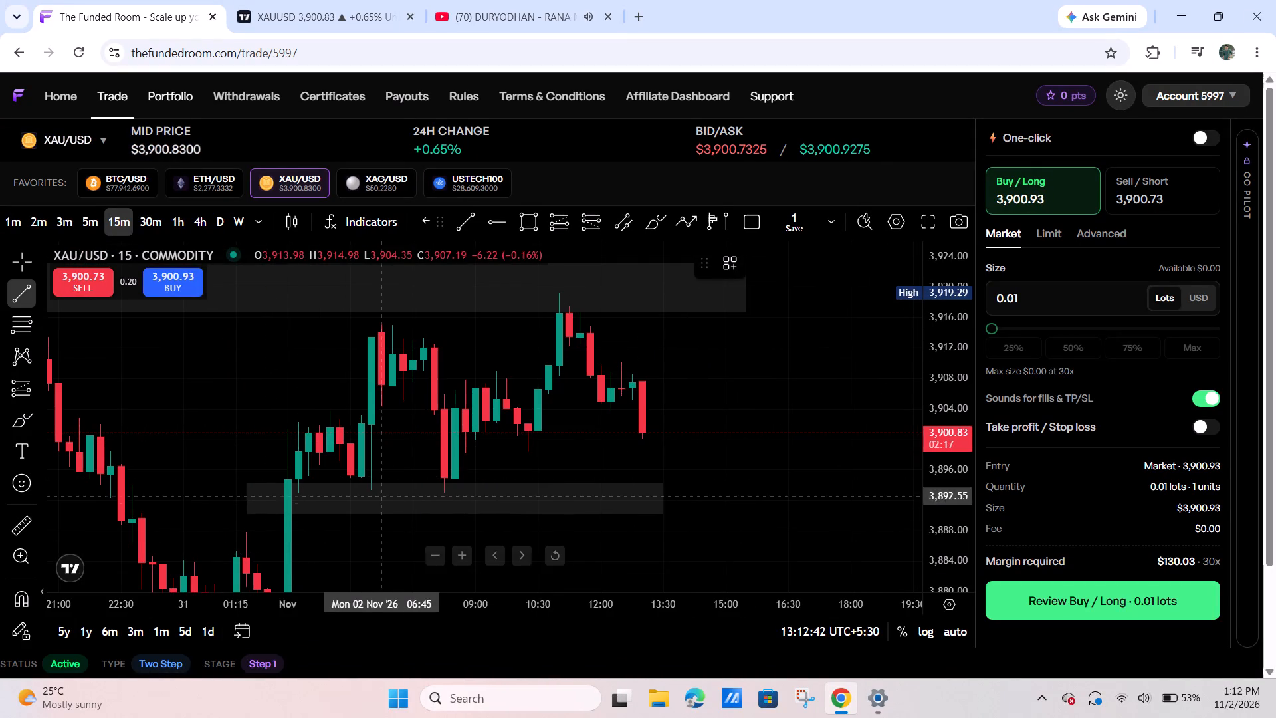
pyautogui.click(369, 520)
pyautogui.click(729, 367)
pyautogui.moveTo(752, 425); pyautogui.dragTo(805, 415)
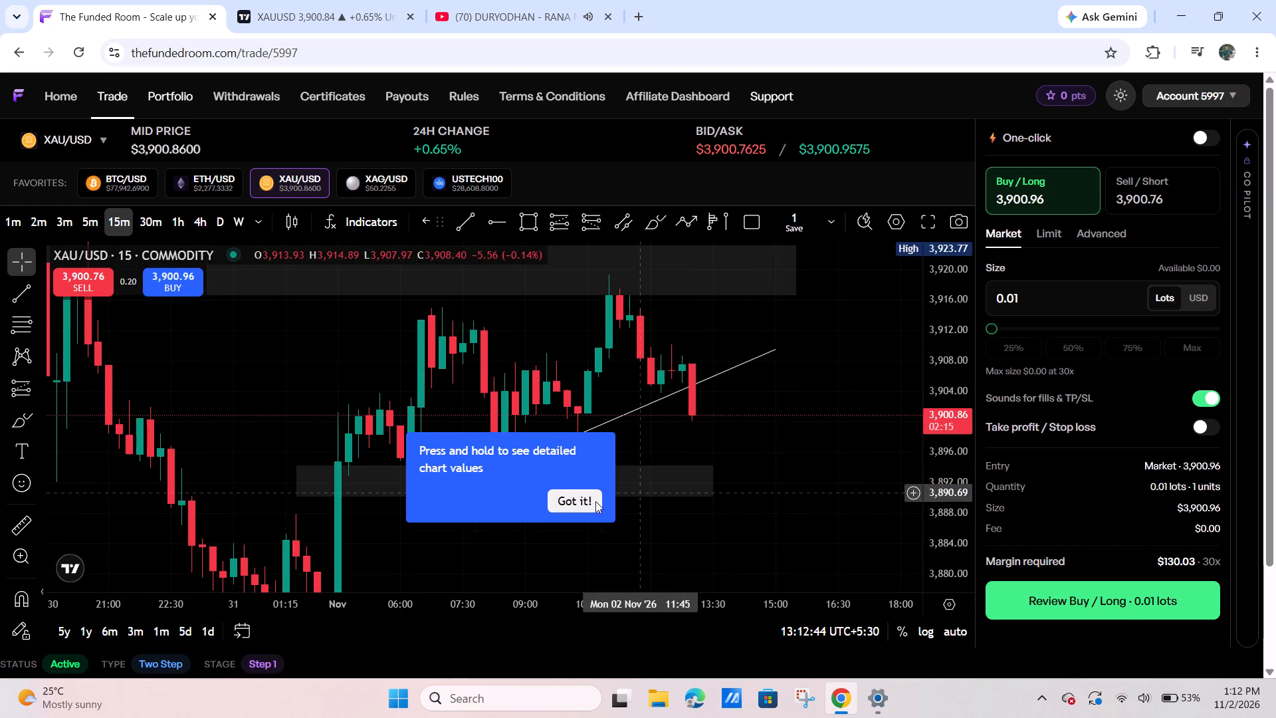
pyautogui.click(566, 507)
pyautogui.scroll(-5, 745, 442)
pyautogui.moveTo(920, 324); pyautogui.dragTo(920, 387)
pyautogui.moveTo(906, 416); pyautogui.dragTo(902, 426)
pyautogui.moveTo(863, 433); pyautogui.dragTo(870, 401)
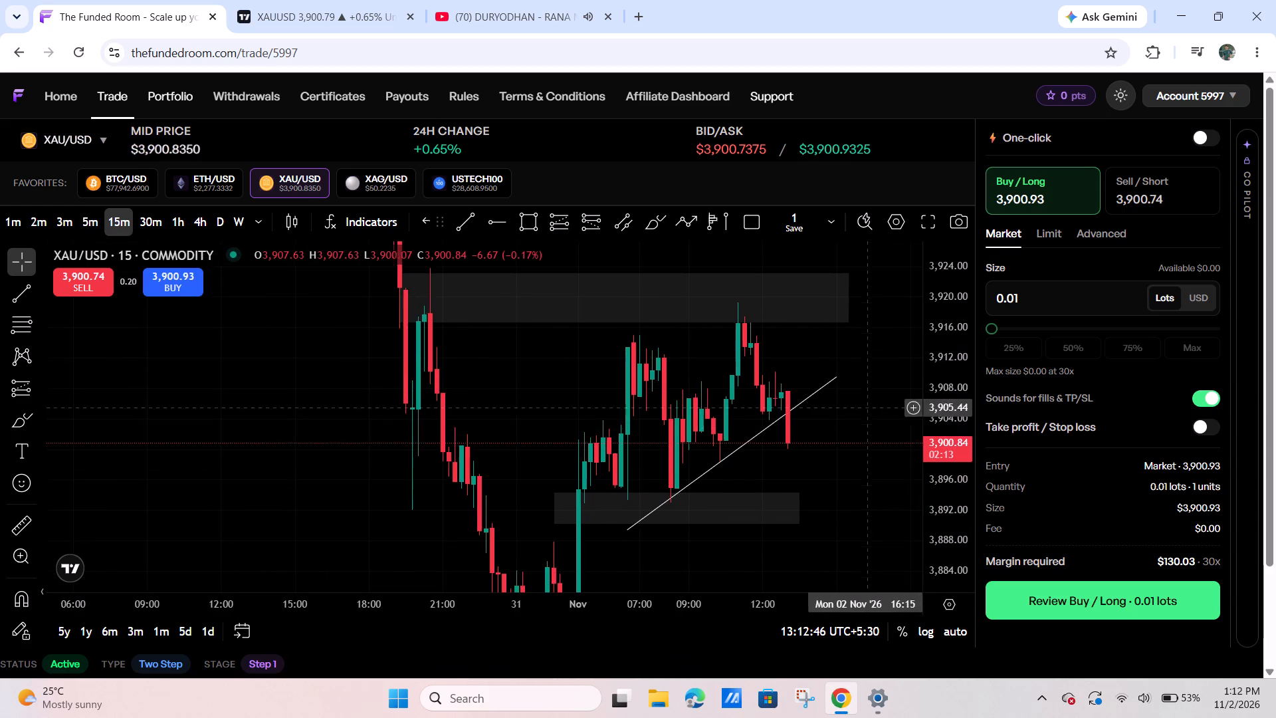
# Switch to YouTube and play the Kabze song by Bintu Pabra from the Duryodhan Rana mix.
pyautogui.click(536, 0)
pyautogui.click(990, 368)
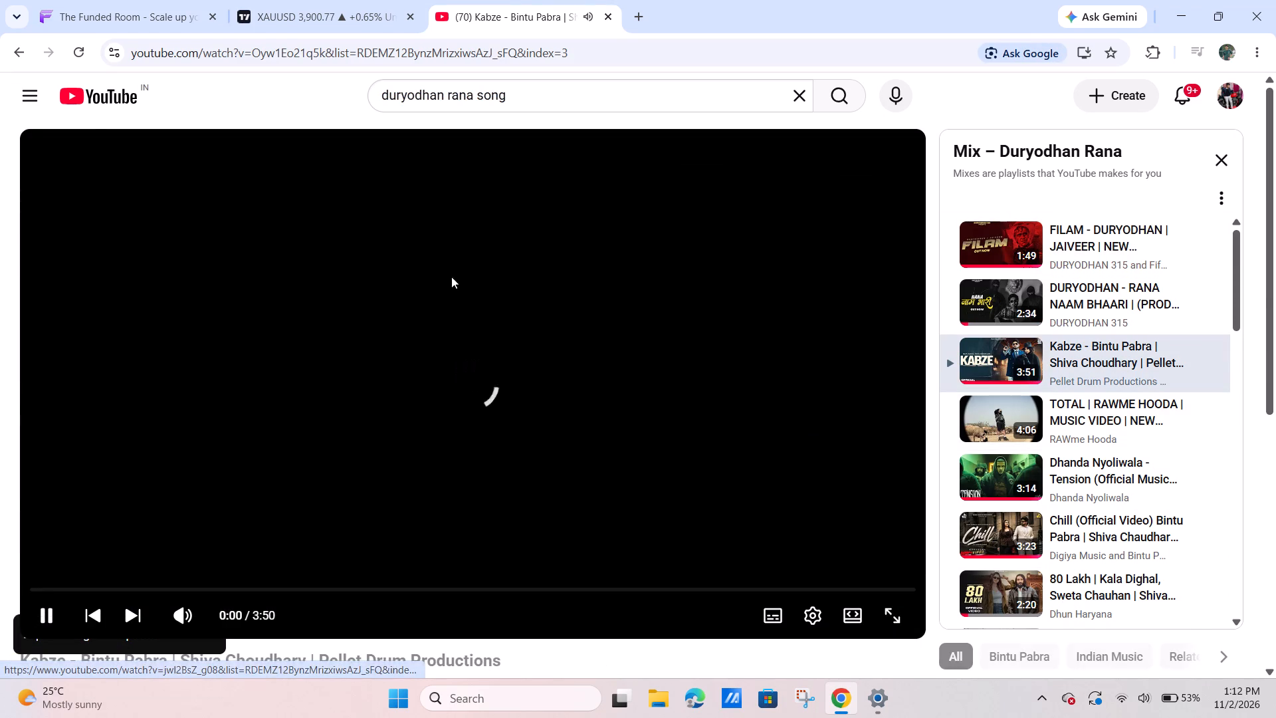
# Search YouTube for "duryodhan rana song" from its home page and play the BHID MAT official music video.
pyautogui.click(27, 102)
pyautogui.click(78, 150)
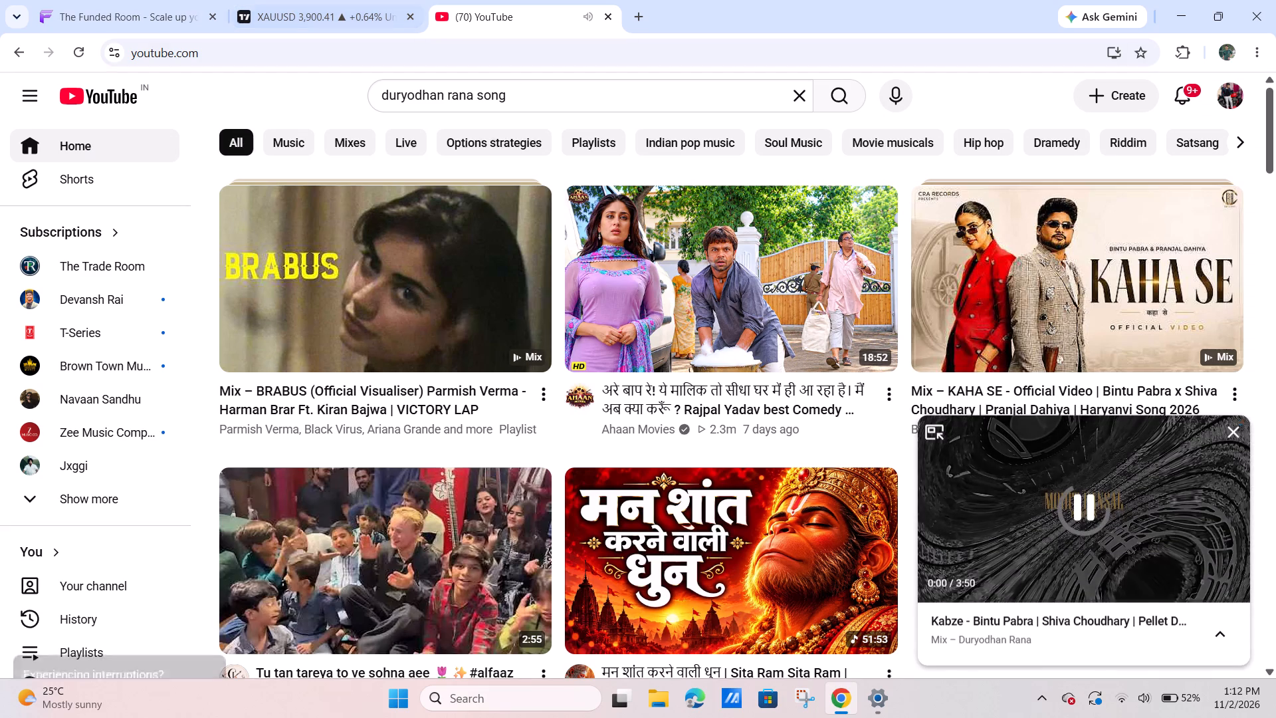
pyautogui.click(556, 106)
pyautogui.press('Return')
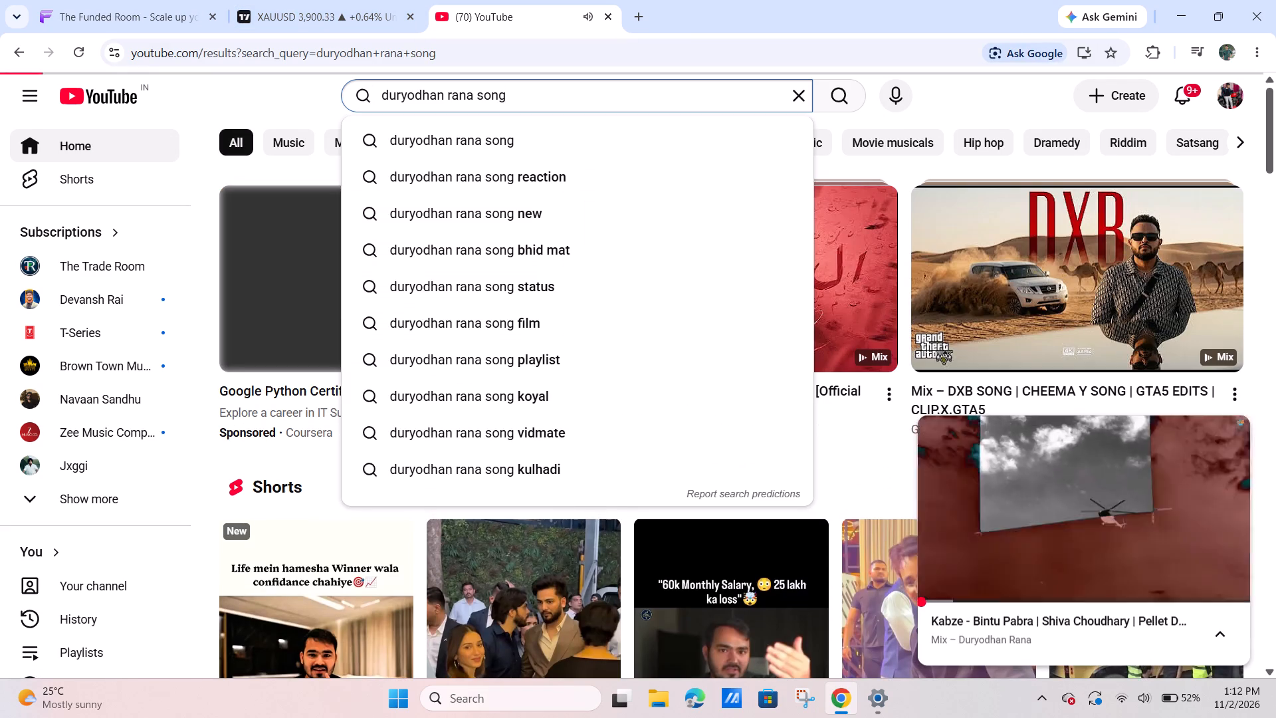
pyautogui.scroll(-3, 611, 491)
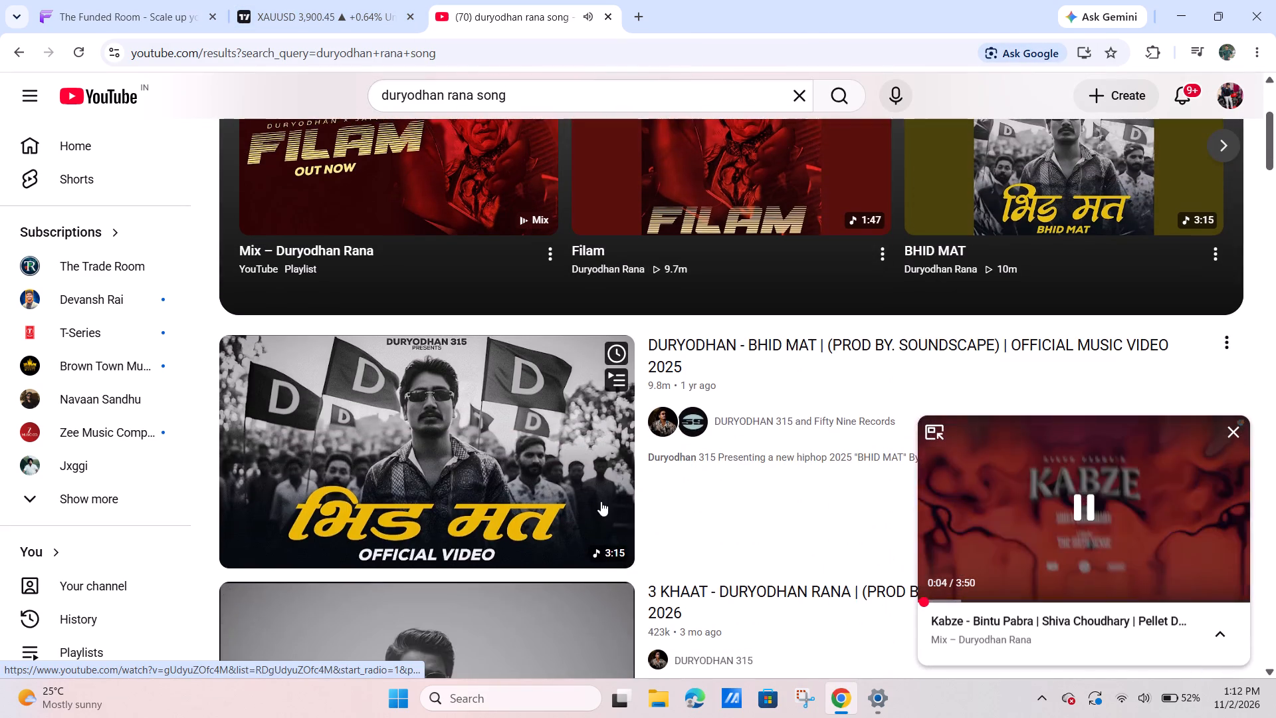
pyautogui.scroll(2, 601, 501)
pyautogui.scroll(-4, 601, 502)
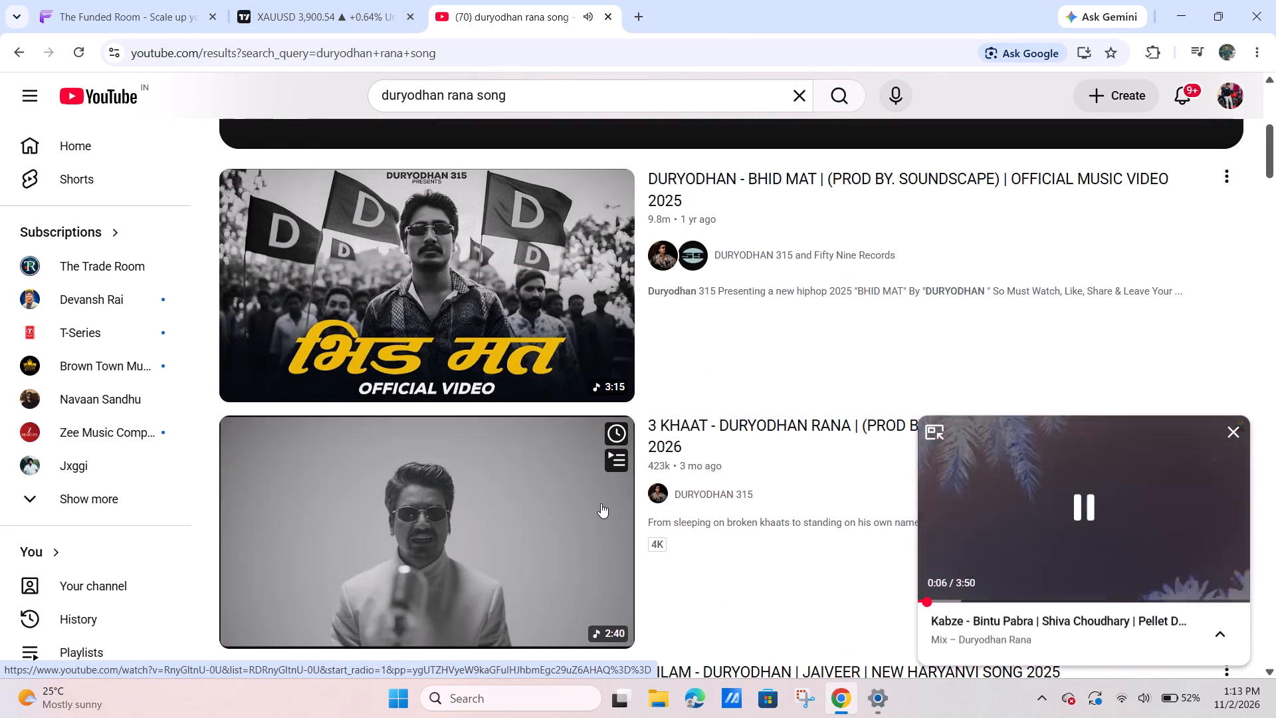
pyautogui.click(459, 338)
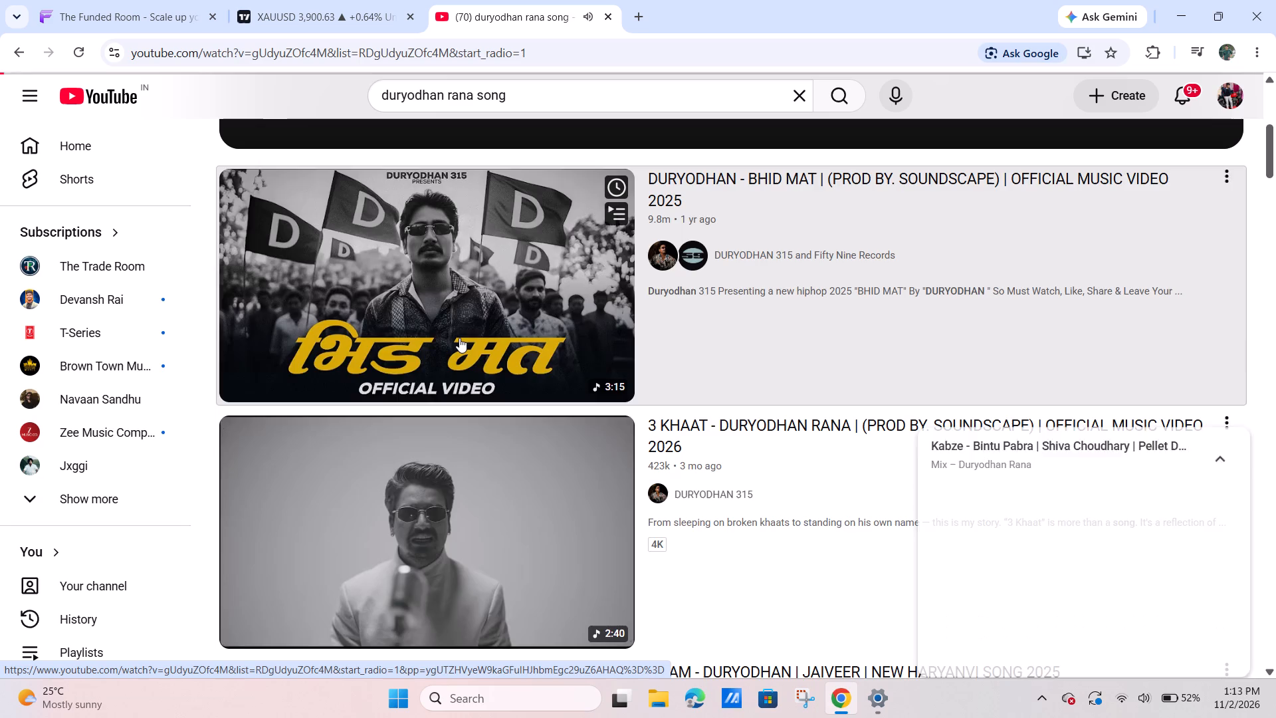
# Switch to TradingView and check gold price against the rising channel on the 5-minute chart.
pyautogui.click(253, 0)
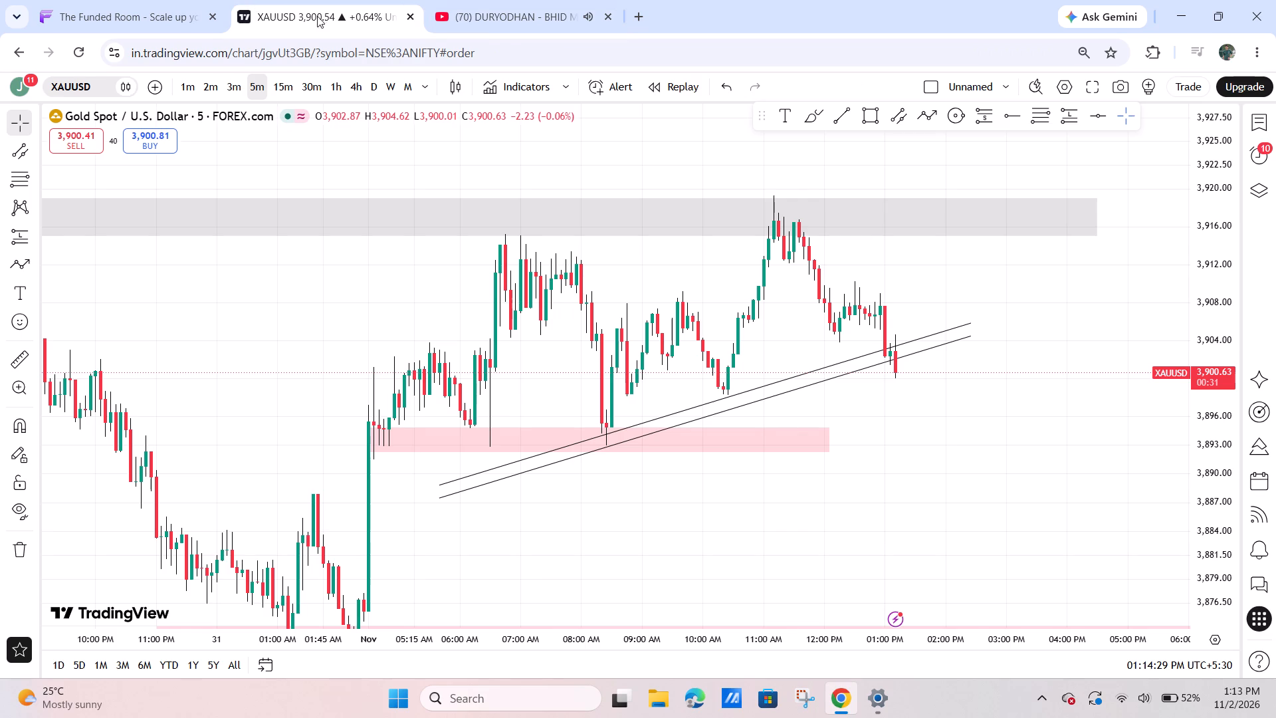
pyautogui.moveTo(969, 438); pyautogui.dragTo(1086, 423)
pyautogui.moveTo(1237, 284); pyautogui.dragTo(1202, 357)
pyautogui.moveTo(1168, 394); pyautogui.dragTo(1090, 414)
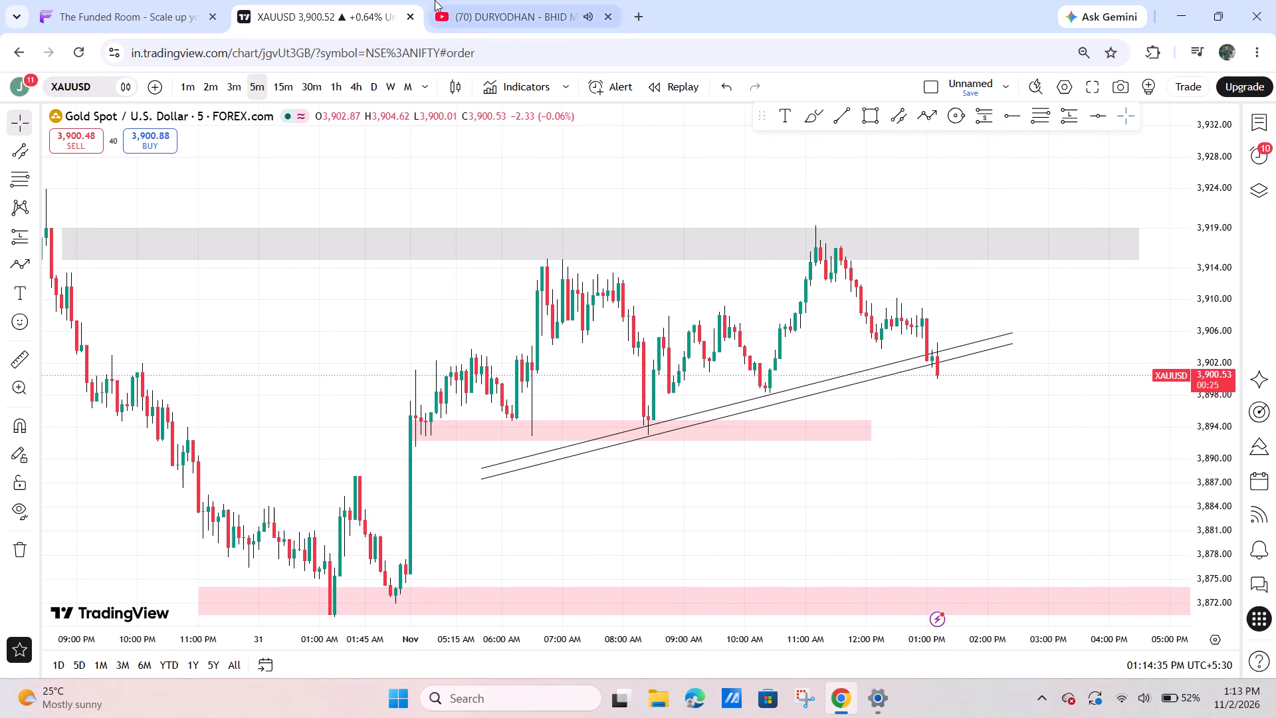
# Go back to YouTube and like the BHID MAT video.
pyautogui.click(554, 0)
pyautogui.scroll(-2, 661, 495)
pyautogui.click(692, 538)
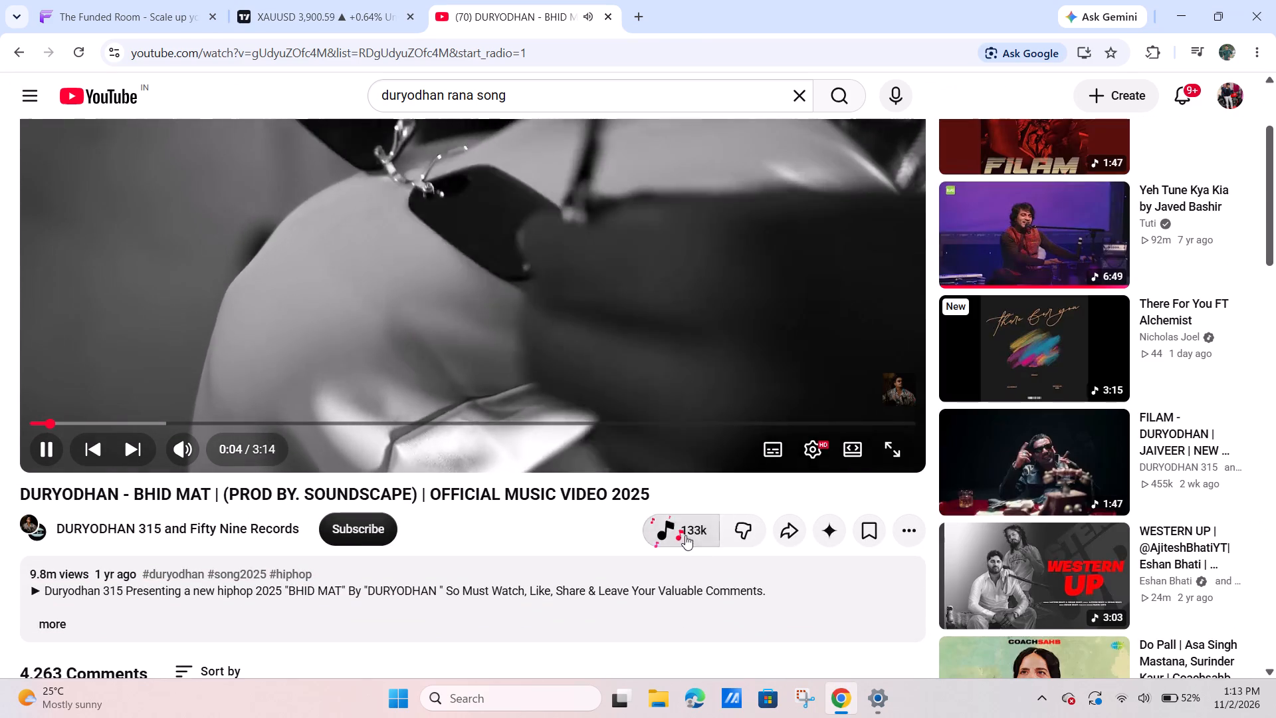
# Return to TradingView and examine gold around the channel and zones on the 15-minute chart, glancing at the YouTube tab.
pyautogui.moveTo(249, 0); pyautogui.dragTo(256, 0)
pyautogui.scroll(2, 967, 434)
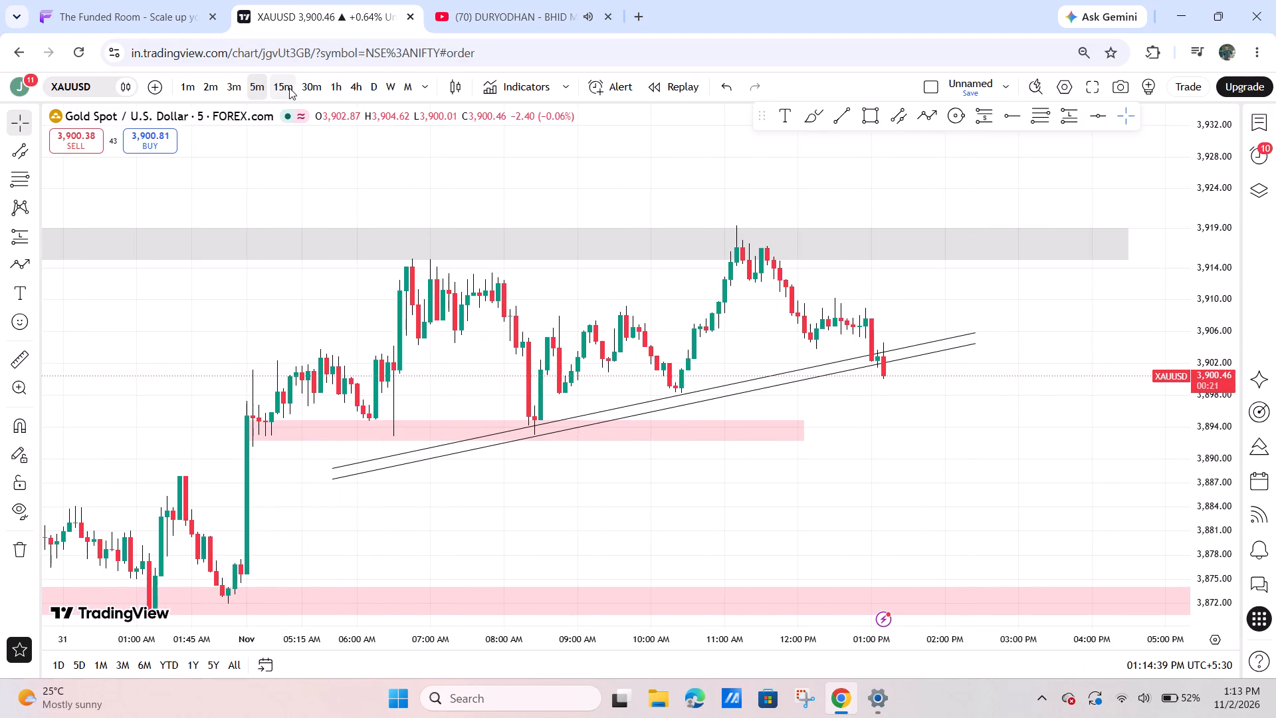
pyautogui.click(289, 88)
pyautogui.scroll(3, 982, 414)
pyautogui.moveTo(961, 412); pyautogui.dragTo(1104, 386)
pyautogui.moveTo(1198, 438); pyautogui.dragTo(1168, 153)
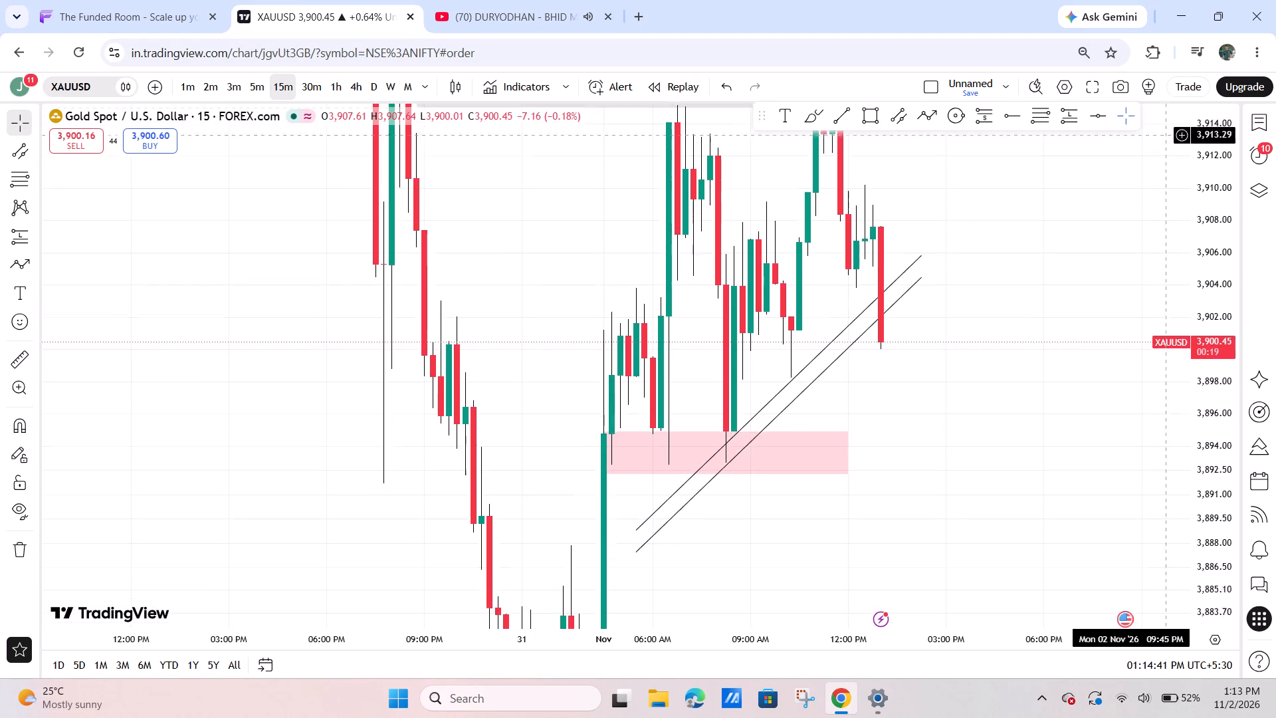
pyautogui.moveTo(1168, 153); pyautogui.dragTo(1164, 315)
pyautogui.moveTo(1088, 360); pyautogui.dragTo(1014, 416)
pyautogui.moveTo(1212, 267); pyautogui.dragTo(1192, 343)
pyautogui.moveTo(1030, 389); pyautogui.dragTo(969, 396)
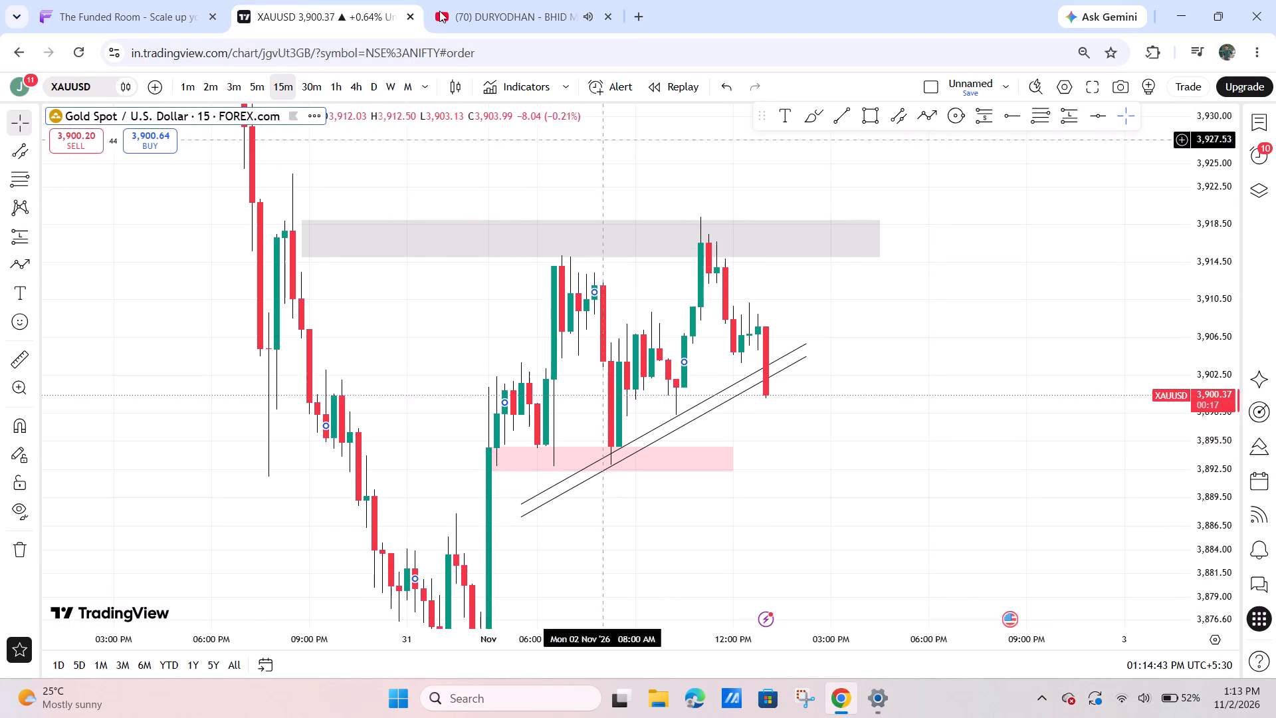
pyautogui.click(455, 0)
pyautogui.click(236, 0)
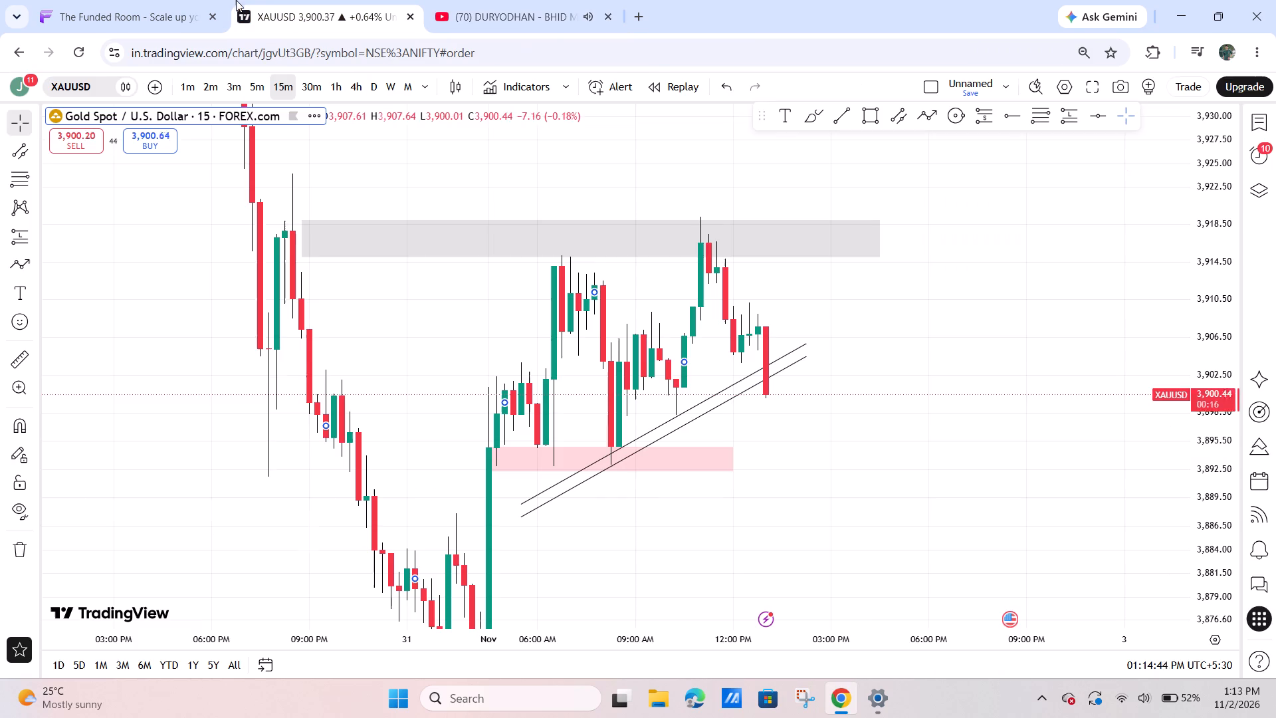
# Measure the price drop from the recent swing high in the grey zone to the latest 15-minute candle and clear it.
pyautogui.click(15, 362)
pyautogui.click(726, 221)
pyautogui.click(837, 402)
pyautogui.click(950, 405)
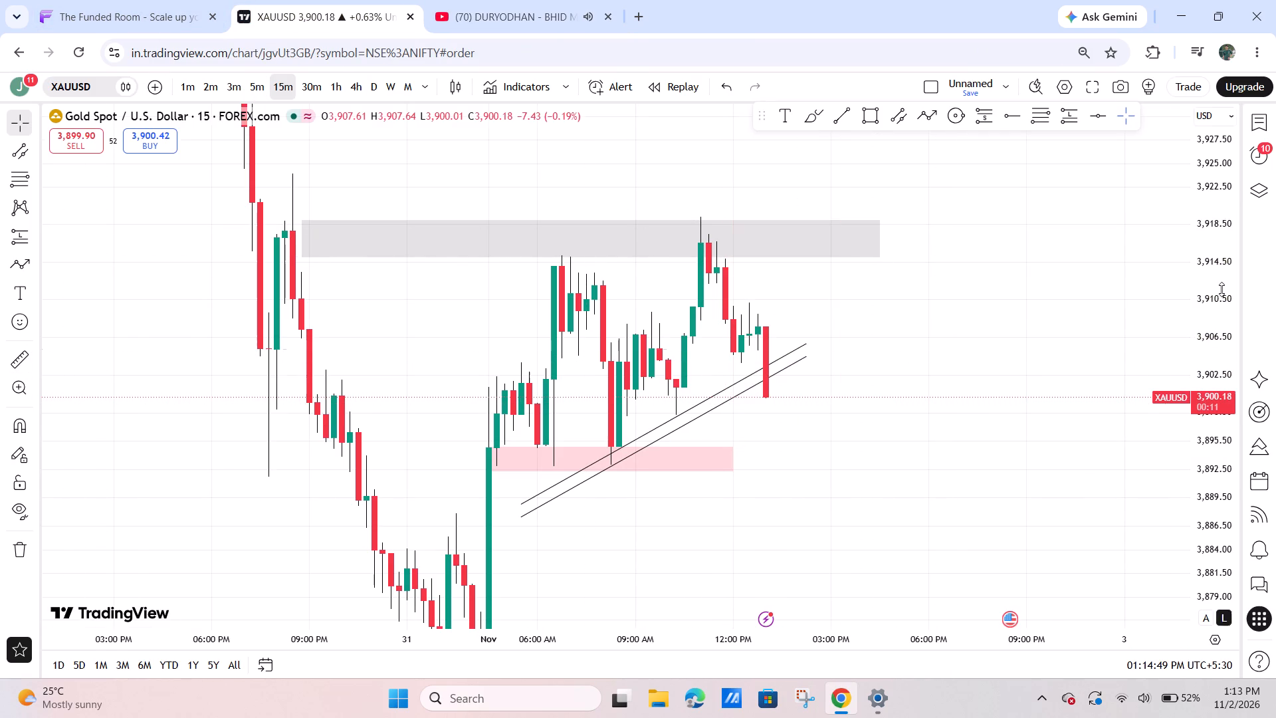
# Delete the rising channel running under the recent lows on the 15-minute gold chart.
pyautogui.moveTo(1231, 261); pyautogui.dragTo(1180, 378)
pyautogui.scroll(-4, 1027, 408)
pyautogui.click(1084, 416)
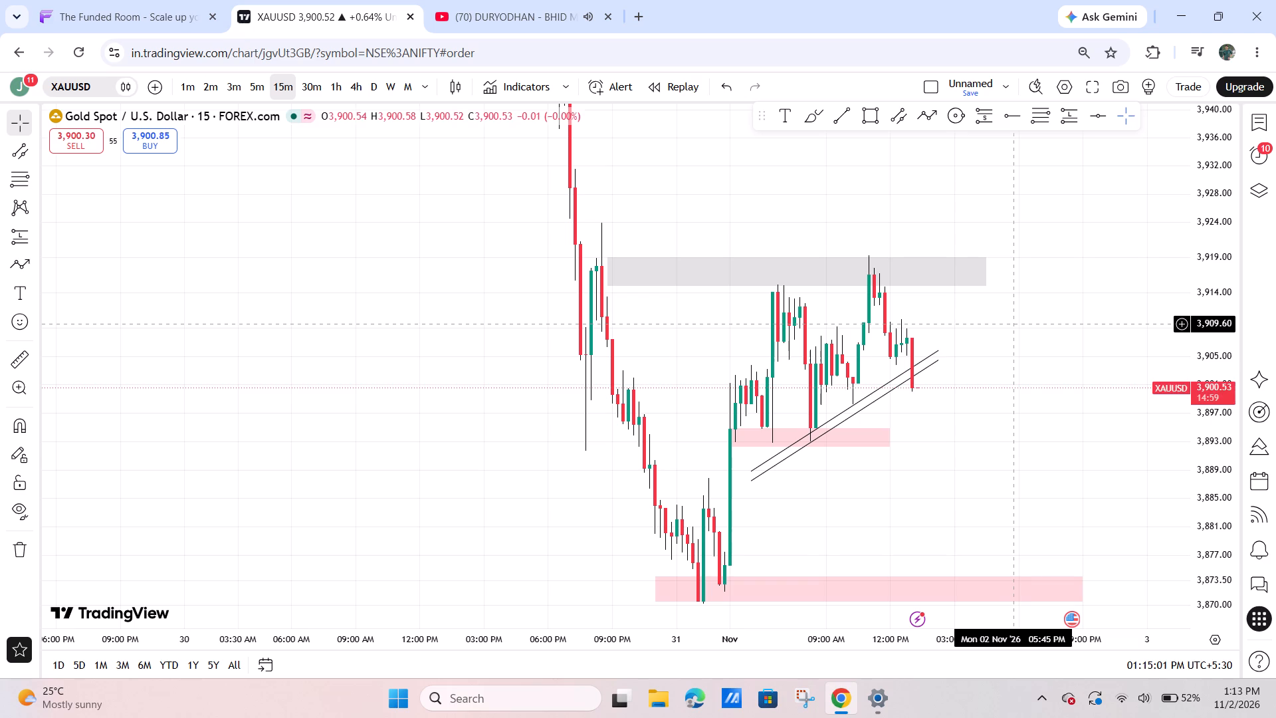
pyautogui.scroll(4, 932, 459)
pyautogui.moveTo(907, 475); pyautogui.dragTo(1158, 442)
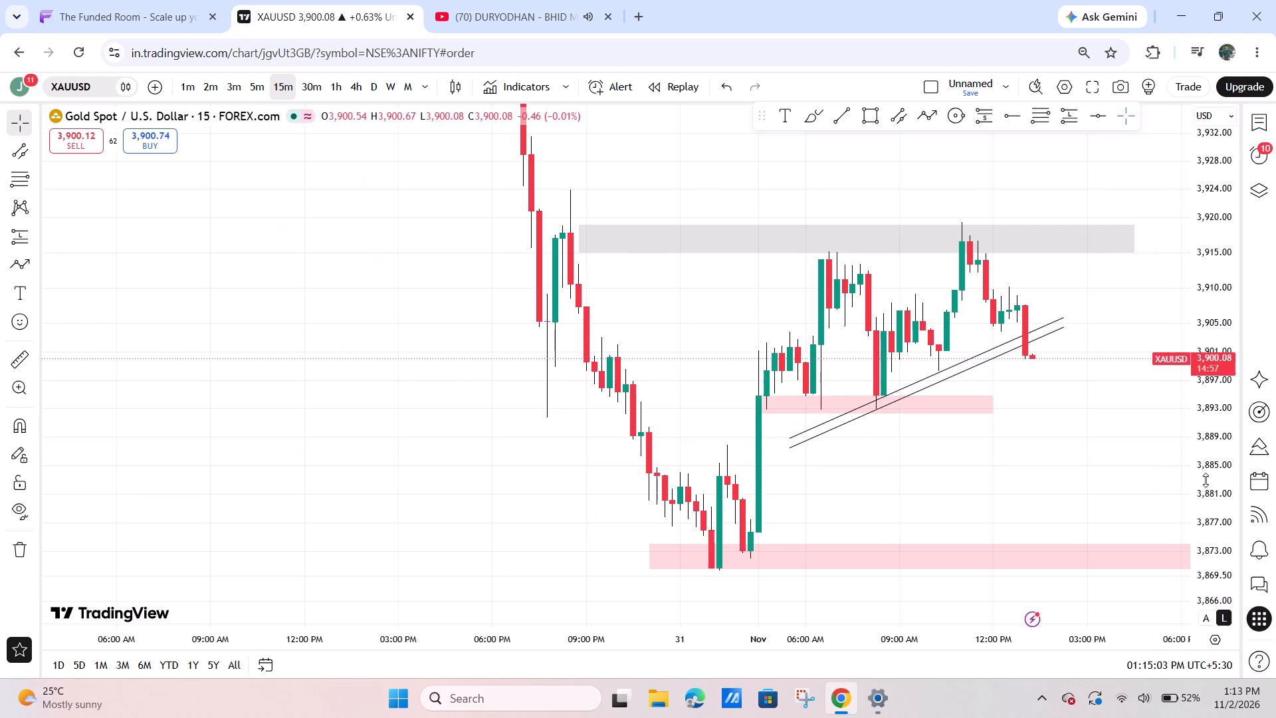
pyautogui.moveTo(1192, 470); pyautogui.dragTo(1142, 325)
pyautogui.scroll(3, 1088, 404)
pyautogui.moveTo(1209, 280); pyautogui.dragTo(1184, 369)
pyautogui.moveTo(1099, 388); pyautogui.dragTo(990, 408)
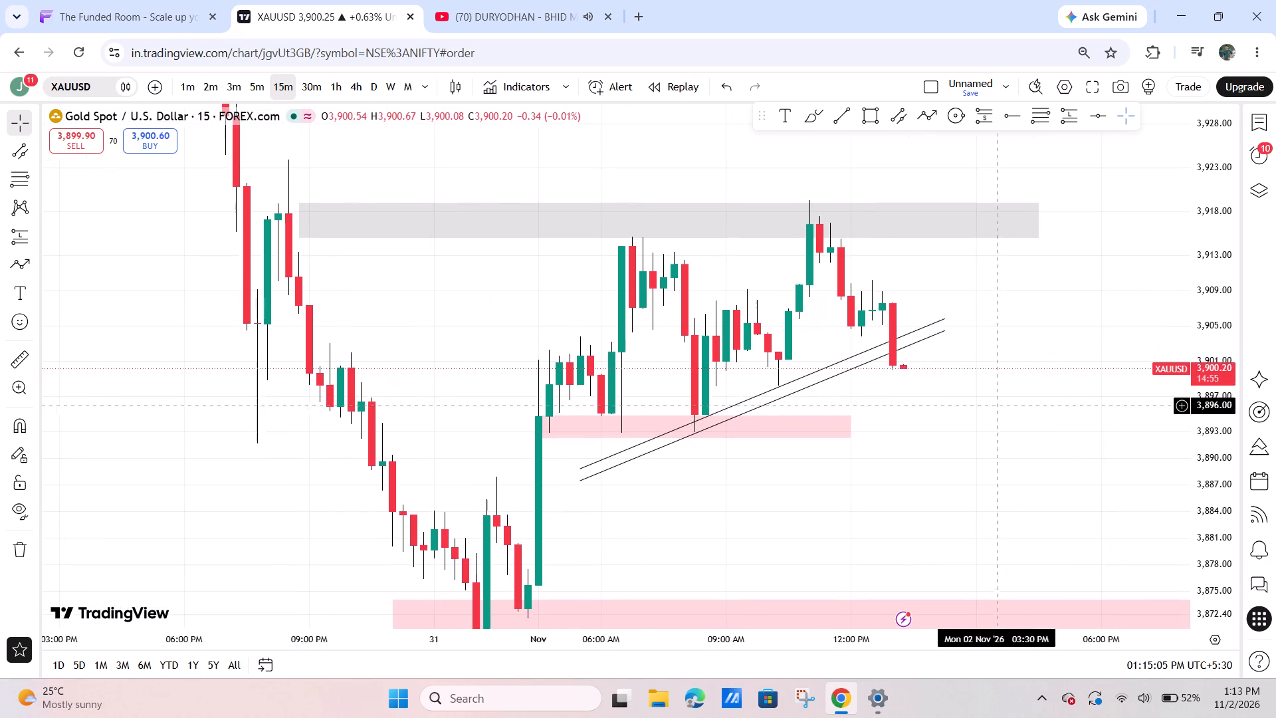
pyautogui.moveTo(990, 408); pyautogui.dragTo(982, 410)
pyautogui.click(932, 336)
pyautogui.click(832, 145)
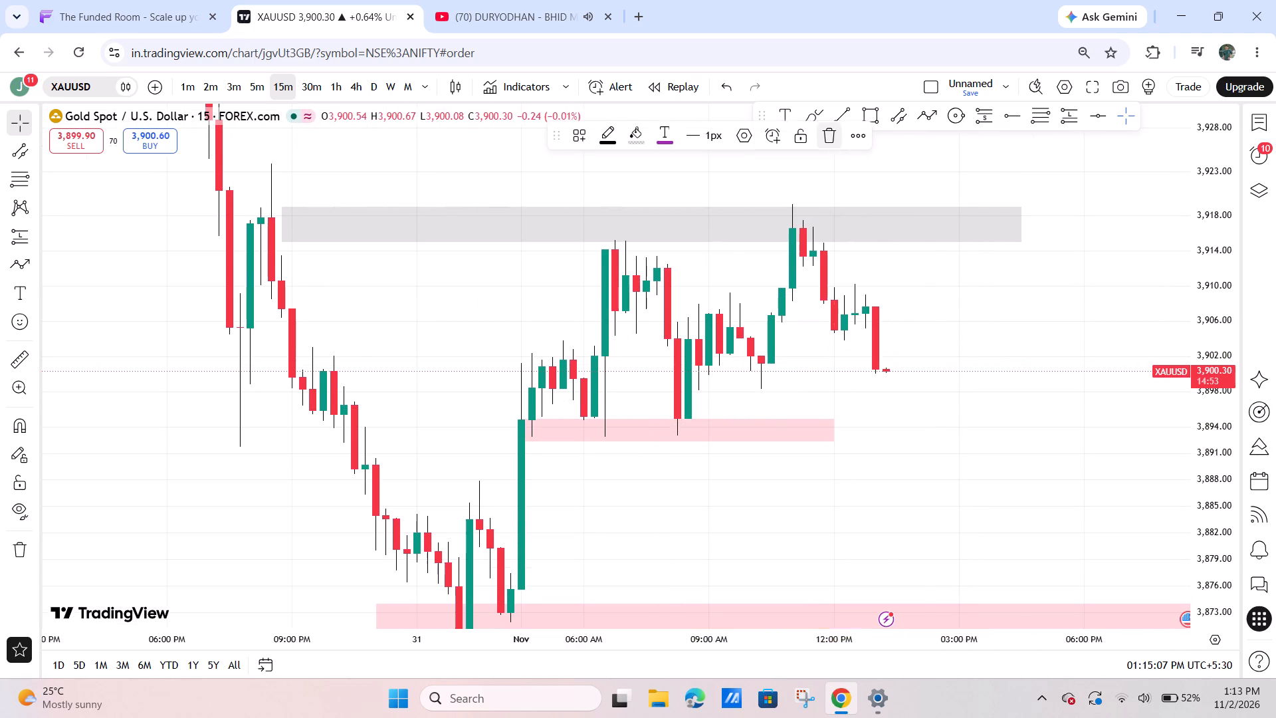
# Set the gold chart to 3 minutes and examine the latest decline from the grey zone.
pyautogui.scroll(-2, 936, 405)
pyautogui.moveTo(992, 478); pyautogui.dragTo(1067, 481)
pyautogui.click(263, 73)
pyautogui.click(229, 82)
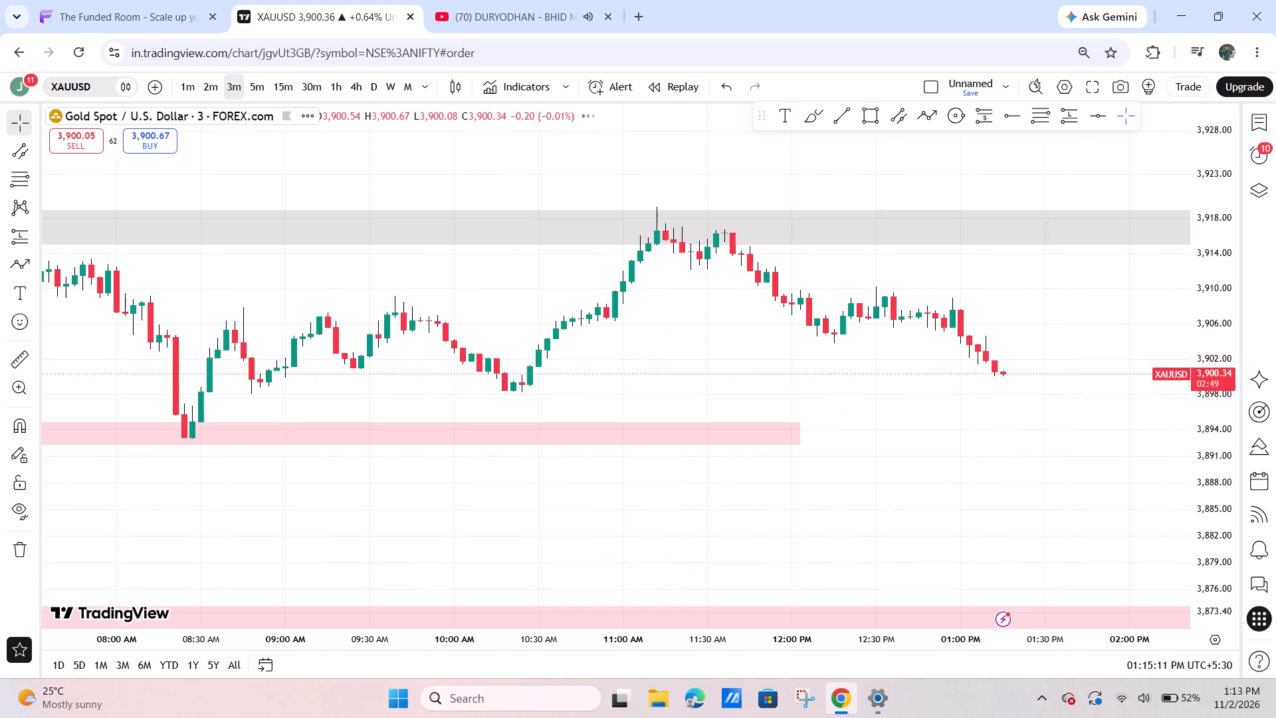
pyautogui.scroll(-4, 986, 382)
pyautogui.moveTo(1207, 481); pyautogui.dragTo(1172, 194)
pyautogui.moveTo(1090, 310); pyautogui.dragTo(876, 360)
pyautogui.moveTo(866, 370); pyautogui.dragTo(870, 386)
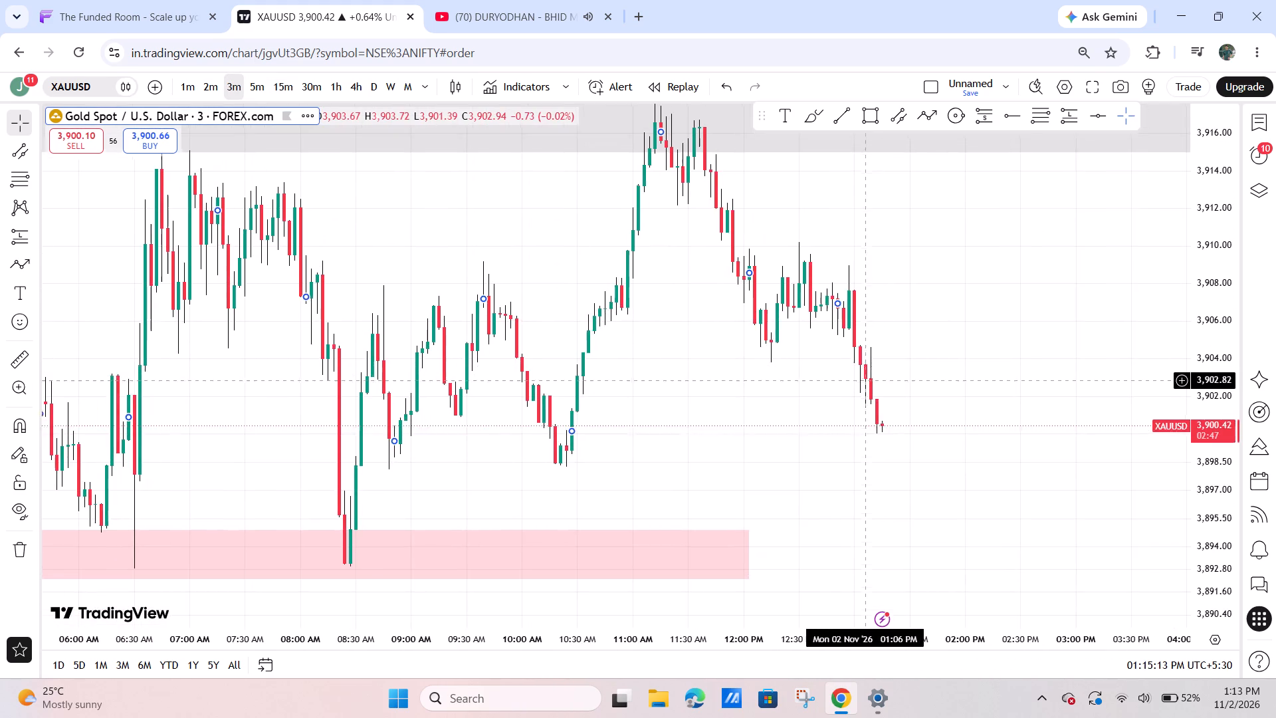
pyautogui.moveTo(870, 386); pyautogui.dragTo(883, 430)
pyautogui.click(883, 430)
pyautogui.moveTo(966, 363); pyautogui.dragTo(1025, 373)
# Measure the recent declines on the 3-minute chart from the 12:42 PM and 11:36 AM highs, clearing each measurement.
pyautogui.click(26, 365)
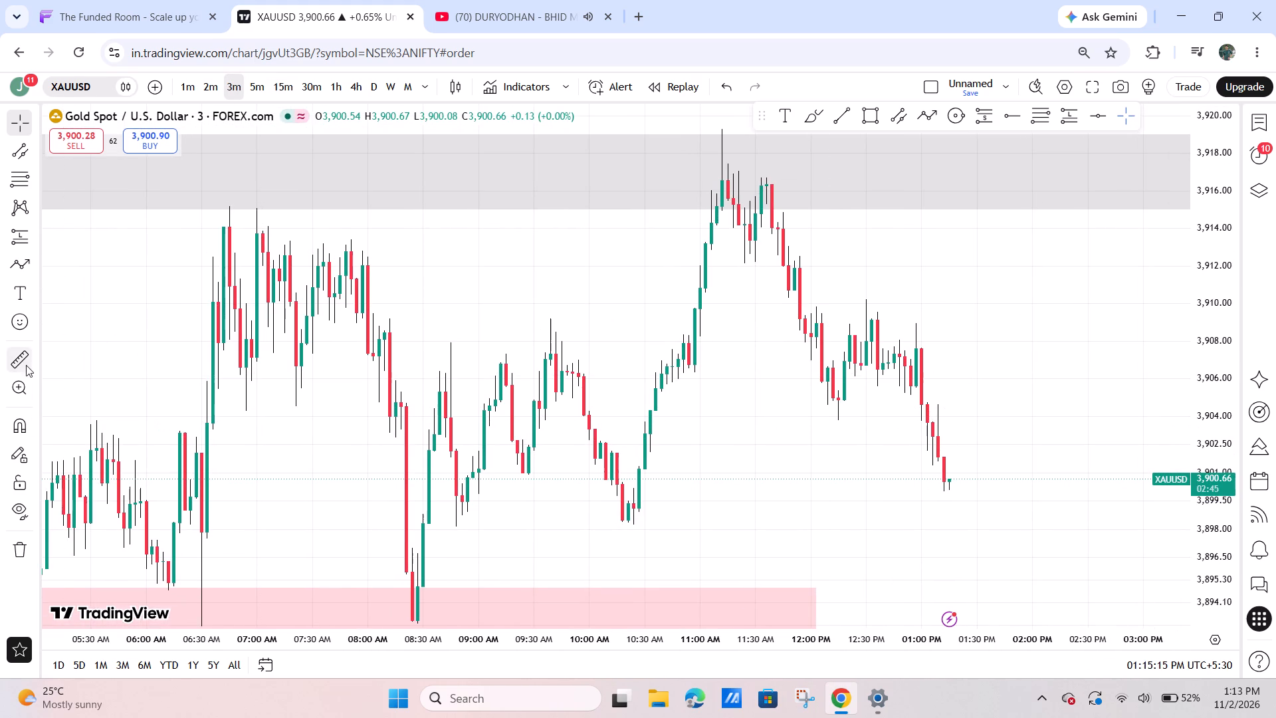
pyautogui.moveTo(889, 300); pyautogui.dragTo(894, 307)
pyautogui.click(994, 498)
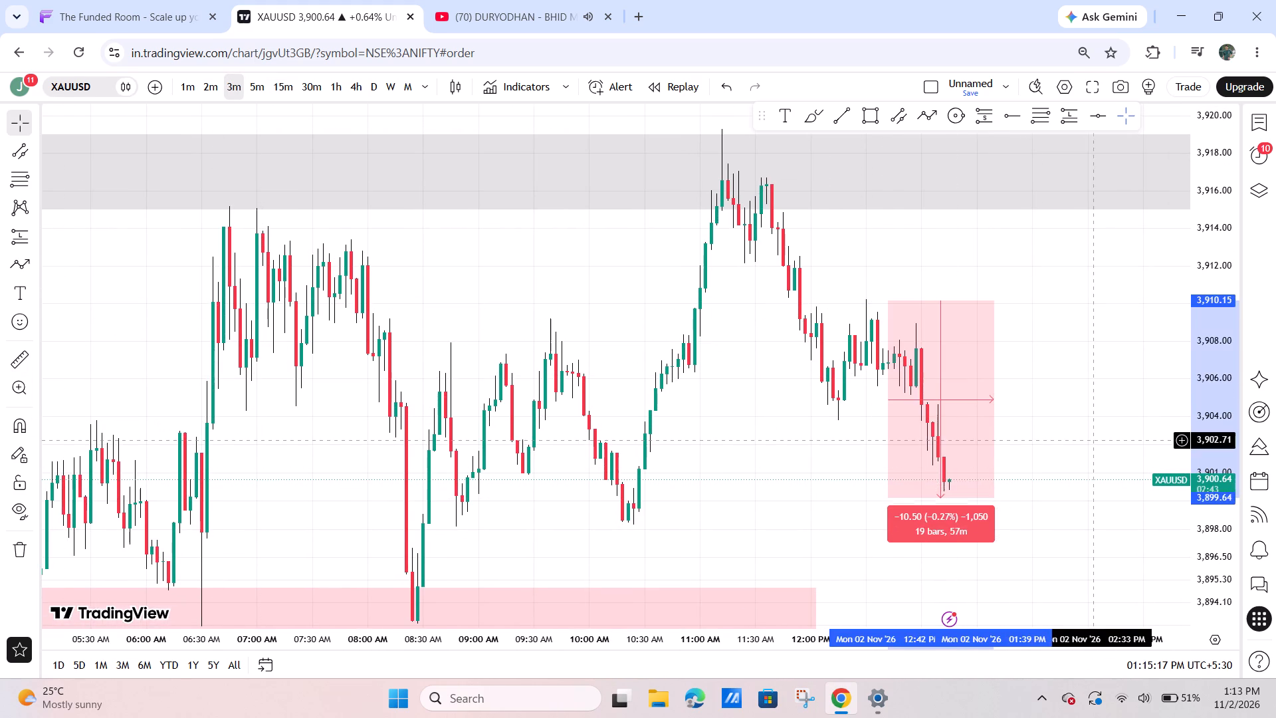
pyautogui.click(1093, 441)
pyautogui.click(23, 355)
pyautogui.click(766, 183)
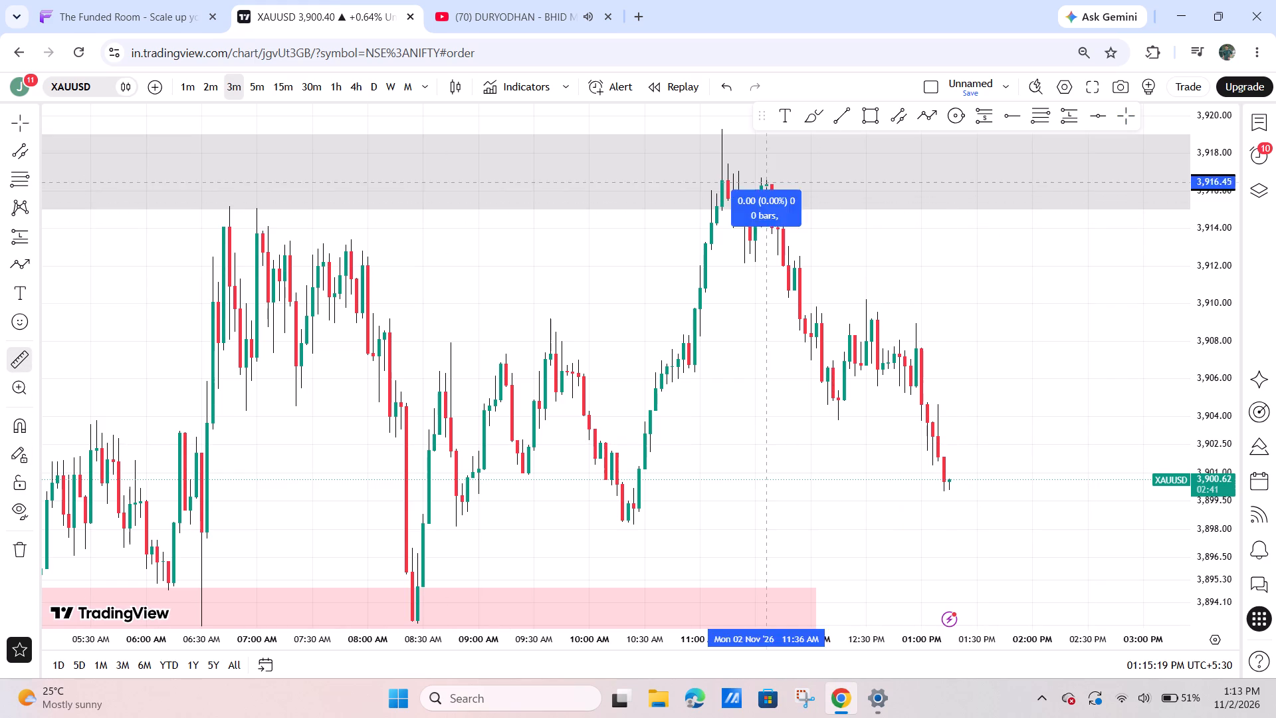
pyautogui.click(873, 417)
pyautogui.moveTo(1047, 350); pyautogui.dragTo(913, 238)
# Extend the end of the pink zone near 3,892–3,895 forward to about 2:21 PM on the 3-minute gold chart.
pyautogui.scroll(-5, 952, 313)
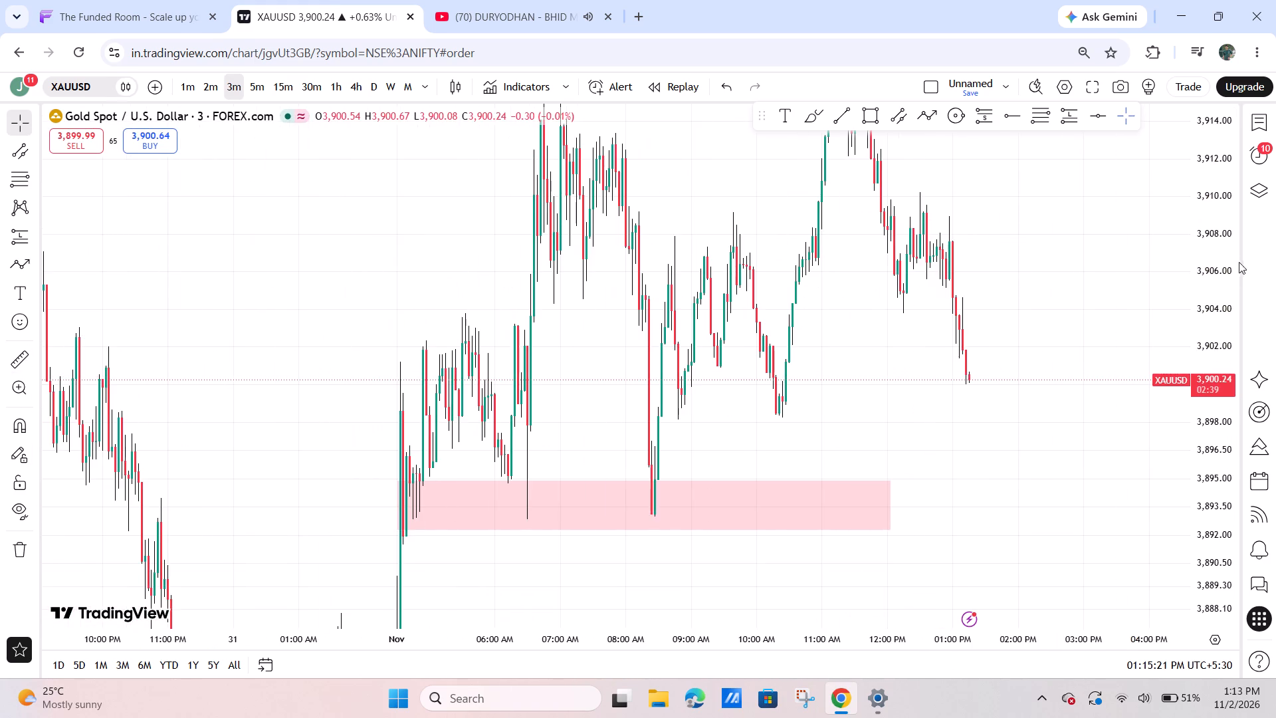
pyautogui.moveTo(1229, 231); pyautogui.dragTo(1186, 388)
pyautogui.scroll(6, 959, 530)
pyautogui.moveTo(799, 412); pyautogui.dragTo(981, 490)
pyautogui.scroll(-5, 873, 479)
pyautogui.moveTo(965, 465); pyautogui.dragTo(823, 432)
pyautogui.moveTo(821, 427); pyautogui.dragTo(823, 435)
pyautogui.scroll(4, 823, 443)
pyautogui.moveTo(847, 442); pyautogui.dragTo(940, 442)
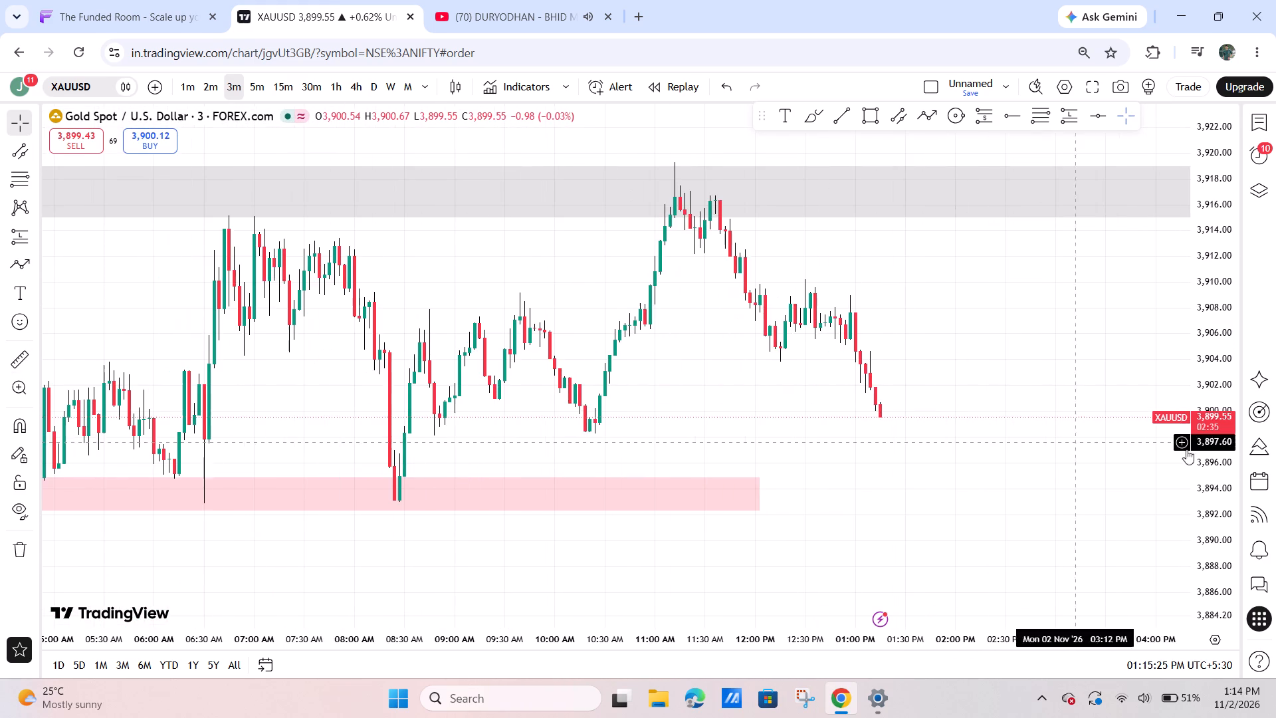
pyautogui.moveTo(1203, 494); pyautogui.dragTo(1186, 441)
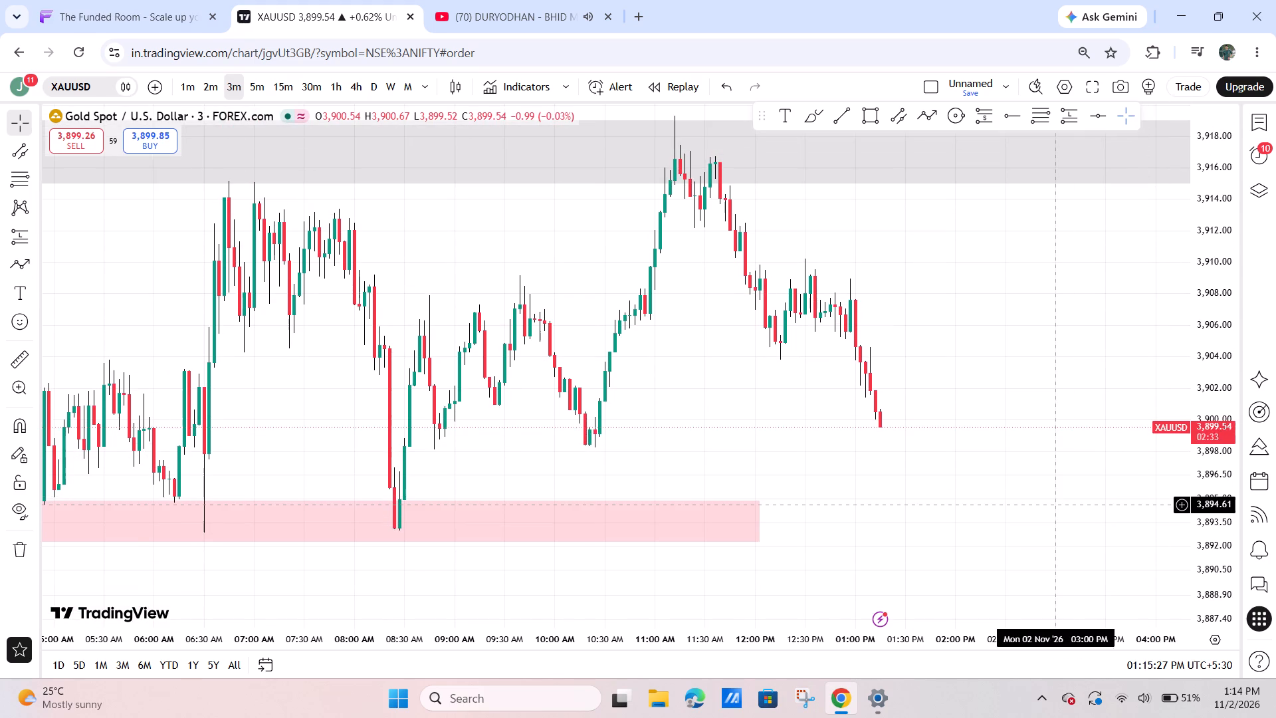
pyautogui.scroll(-1, 1055, 507)
pyautogui.moveTo(801, 521); pyautogui.dragTo(1010, 518)
# Examine gold price between the grey and pink zones on the 3-minute and 15-minute charts.
pyautogui.moveTo(1013, 427); pyautogui.dragTo(1029, 409)
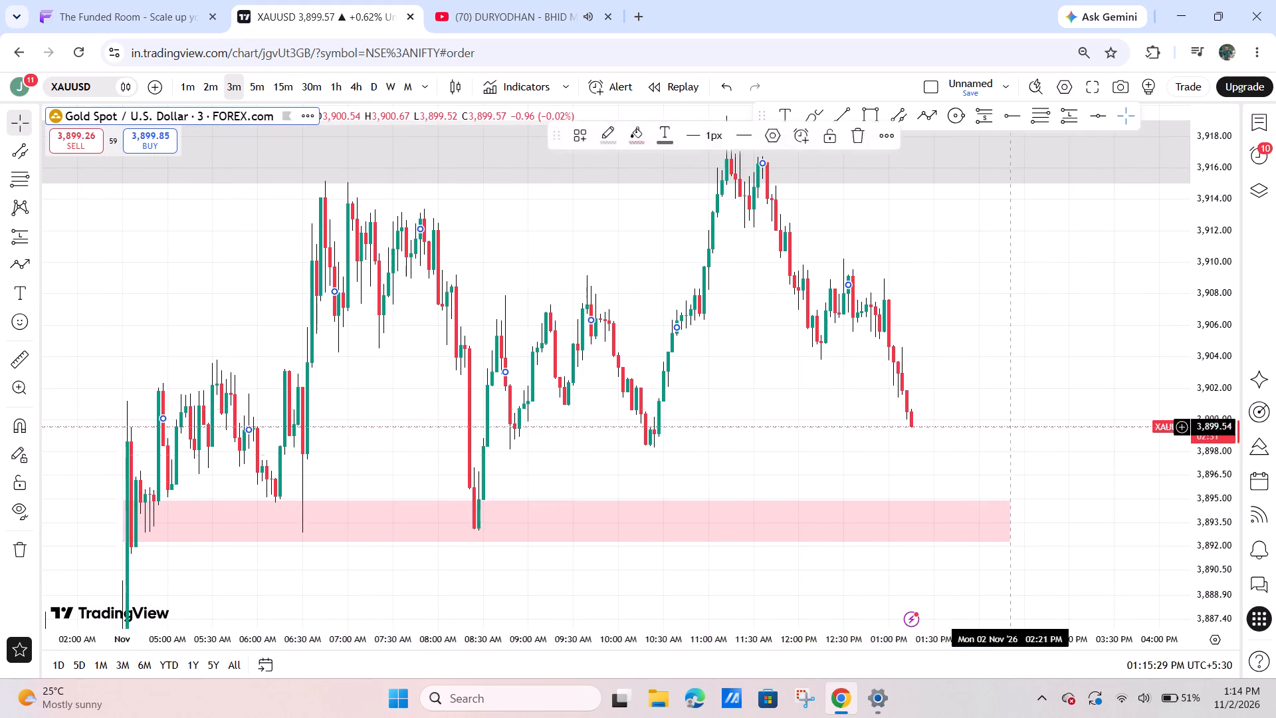
pyautogui.moveTo(1029, 409); pyautogui.dragTo(1064, 358)
pyautogui.scroll(-4, 1077, 354)
pyautogui.moveTo(1194, 308); pyautogui.dragTo(1174, 403)
pyautogui.scroll(4, 667, 445)
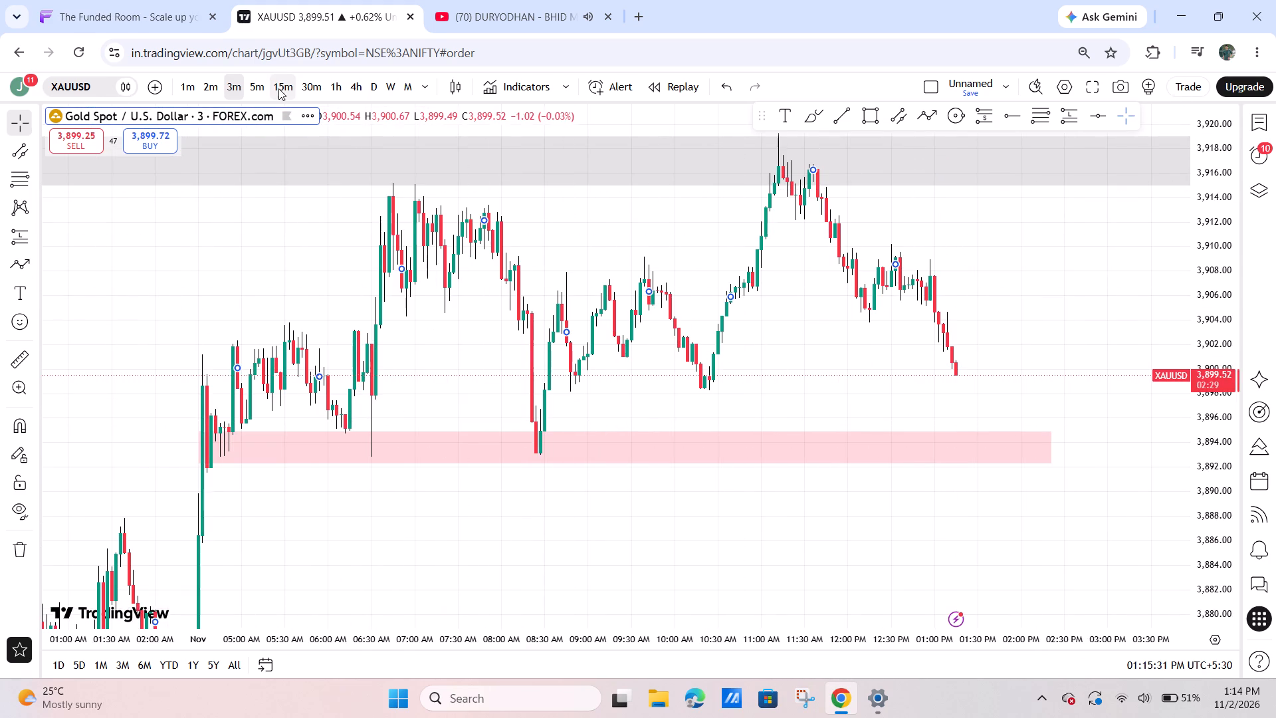
pyautogui.click(280, 84)
pyautogui.scroll(5, 1127, 345)
pyautogui.moveTo(1014, 342); pyautogui.dragTo(1180, 305)
pyautogui.moveTo(1224, 251); pyautogui.dragTo(1177, 365)
pyautogui.moveTo(1044, 347); pyautogui.dragTo(1051, 347)
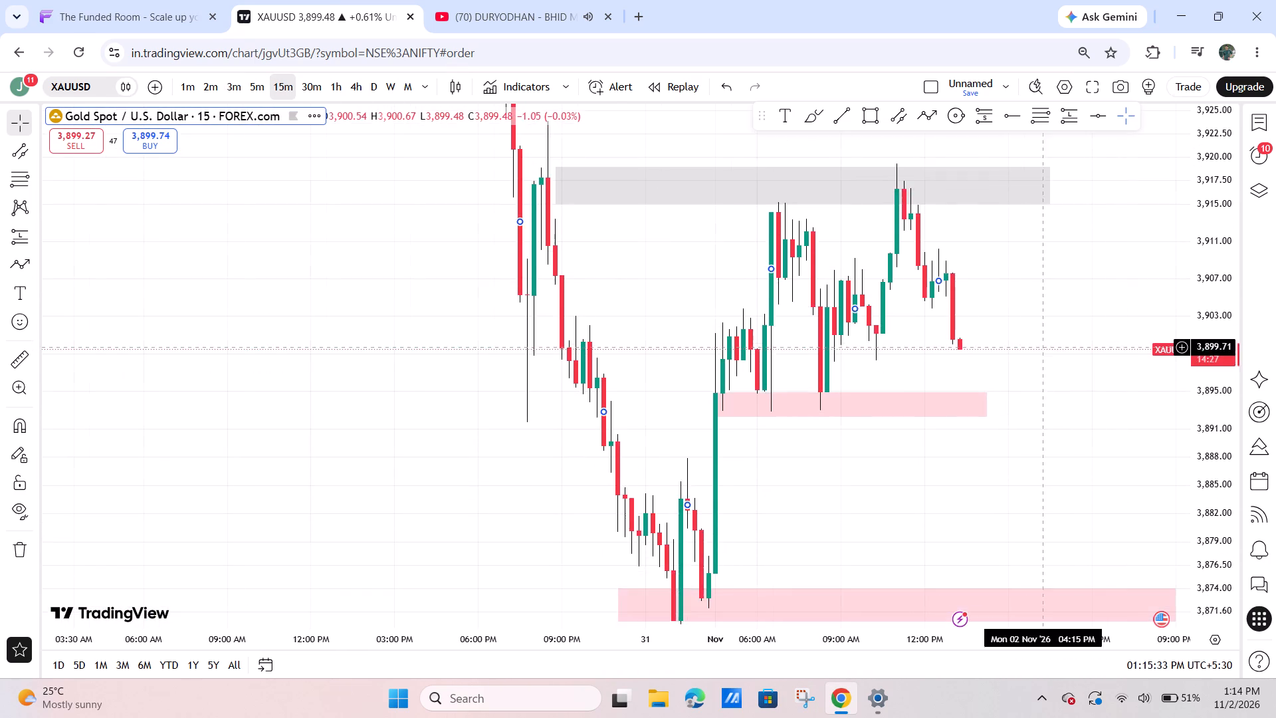
pyautogui.moveTo(1051, 347); pyautogui.dragTo(1180, 416)
pyautogui.moveTo(1069, 366); pyautogui.dragTo(978, 316)
pyautogui.scroll(5, 971, 396)
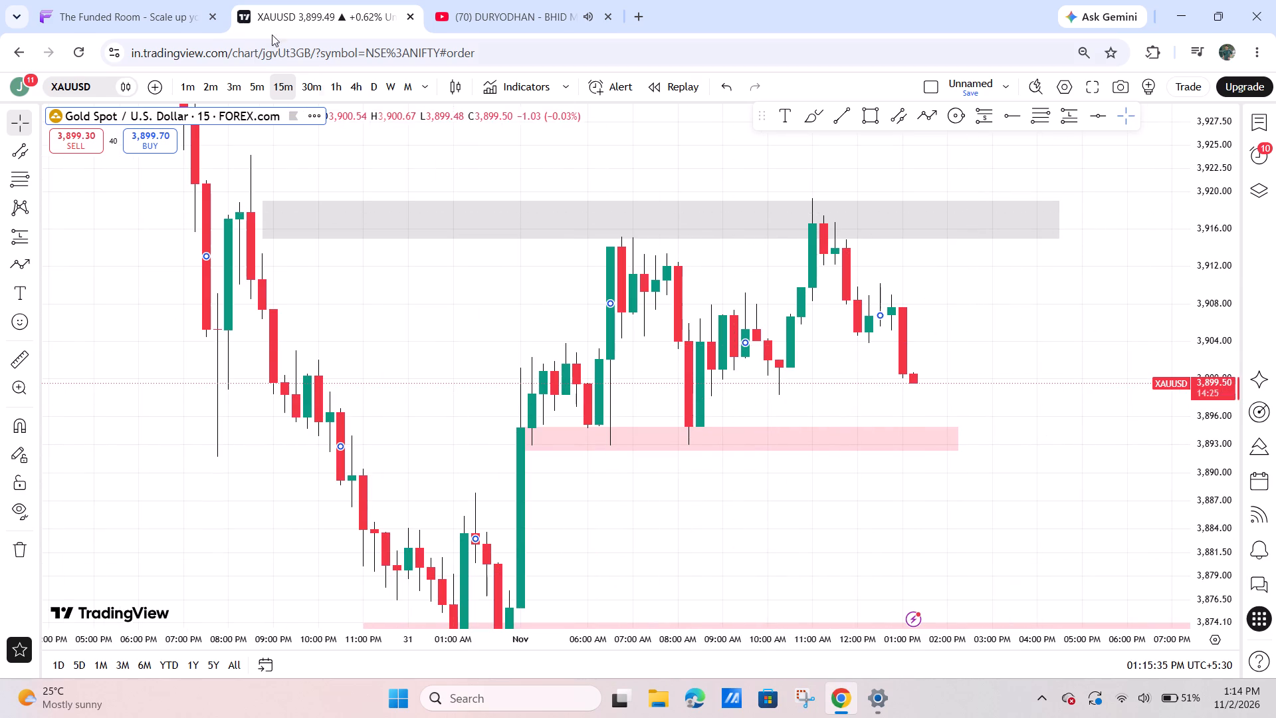
# Switch to The Funded Room and choose the Sell / Short side of the XAU/USD order ticket.
pyautogui.click(172, 0)
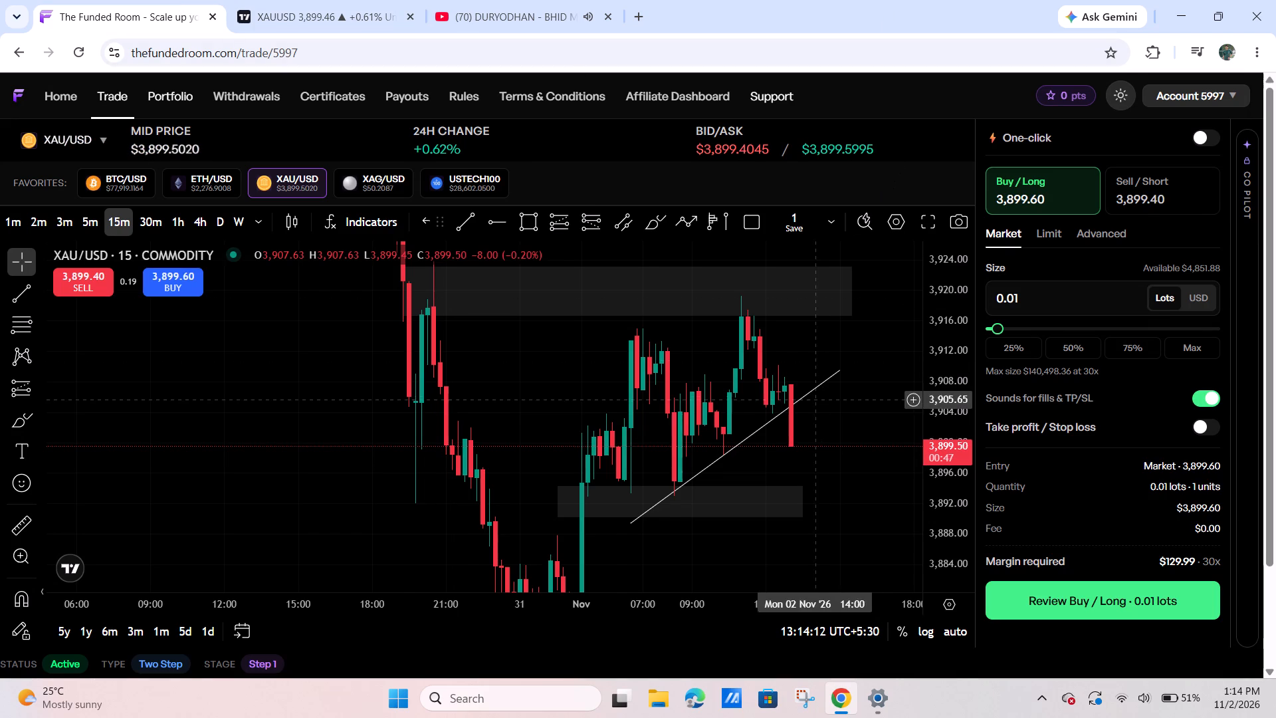
pyautogui.scroll(3, 817, 400)
pyautogui.click(1175, 199)
# Return to TradingView, show the watchlist and load the US Tech 100 Index on the chart.
pyautogui.click(326, 1)
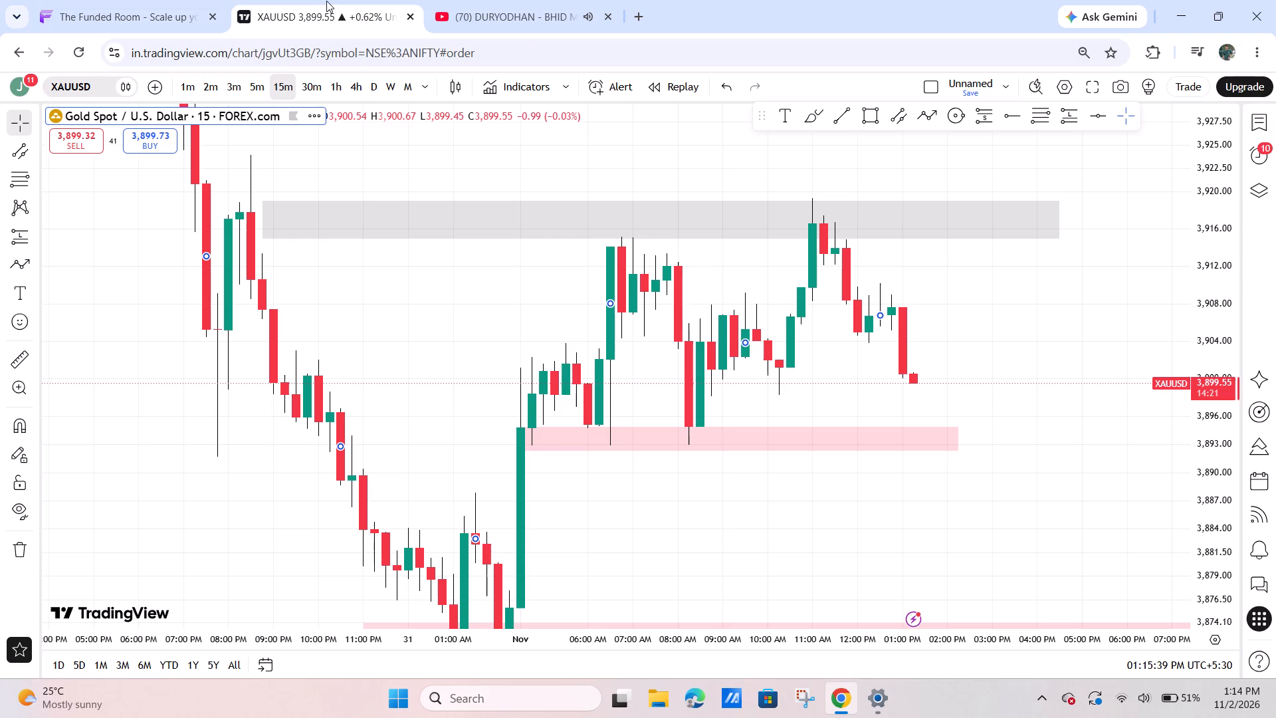
pyautogui.click(1261, 130)
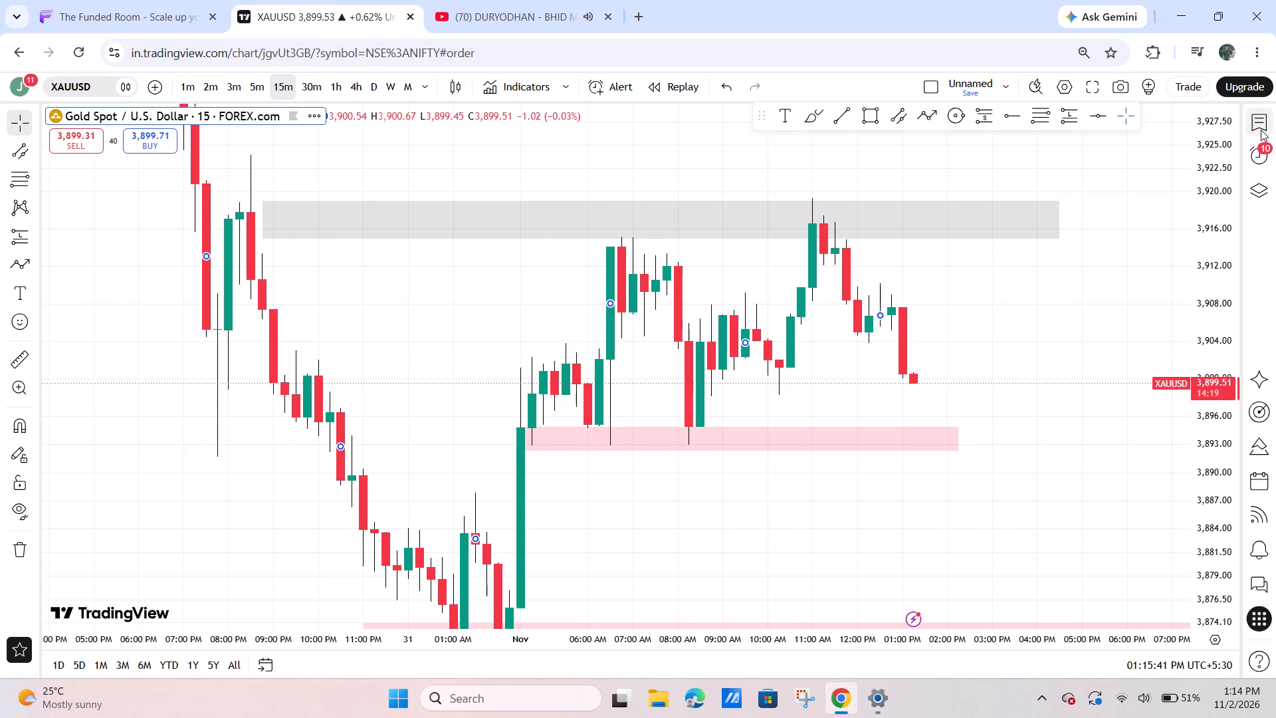
pyautogui.click(1137, 176)
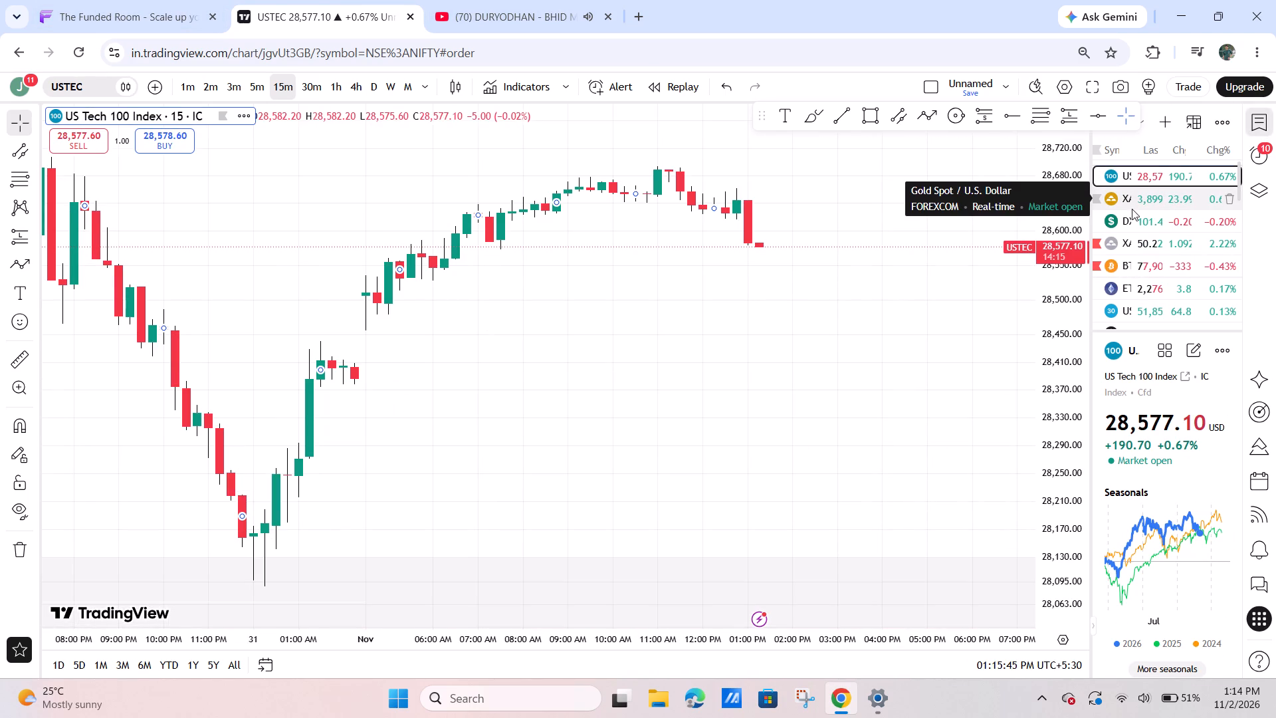
# Switch to YouTube and pause the DURYODHAN - BHID MAT music video.
pyautogui.click(428, 0)
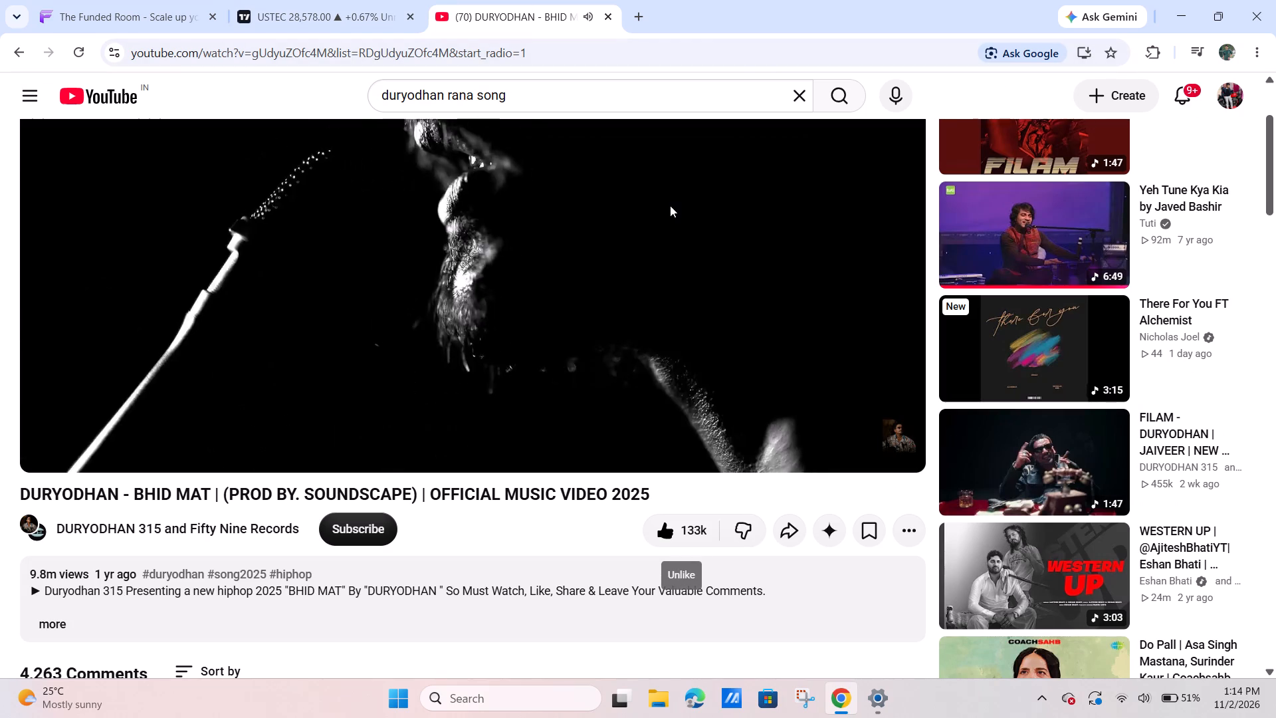
pyautogui.click(687, 203)
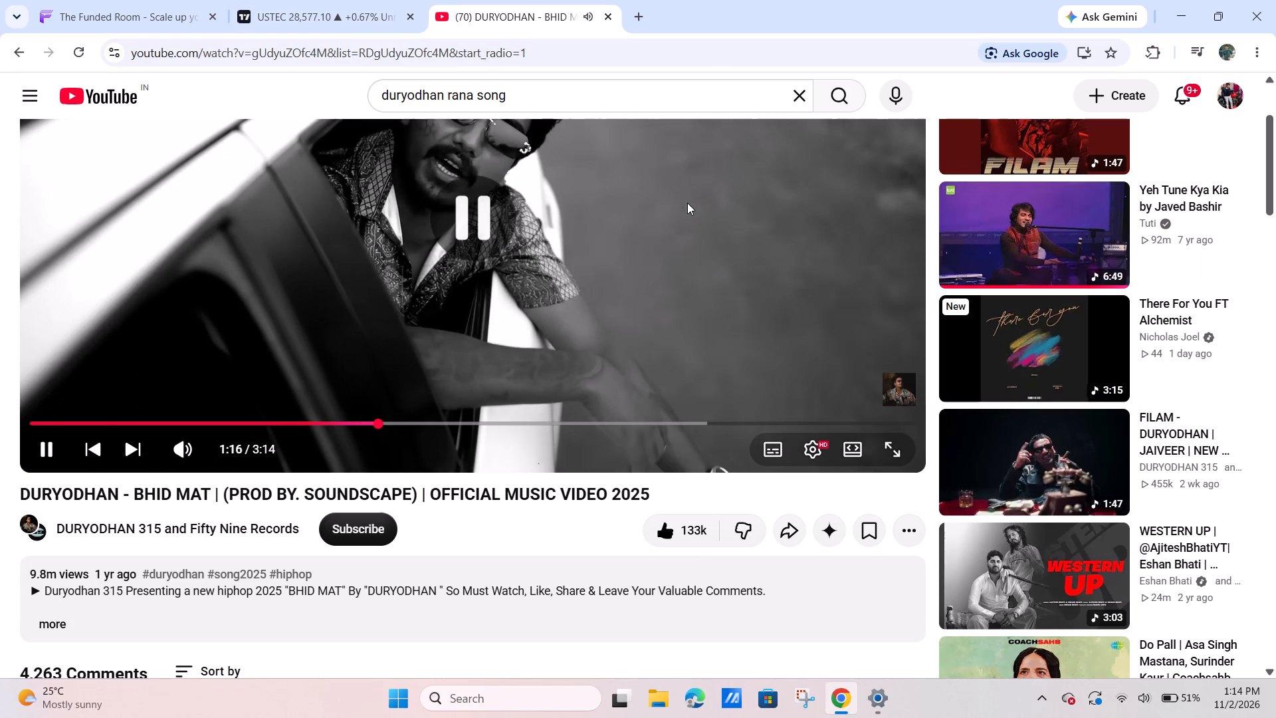
# Back in TradingView, examine the US Tech 100 rise and latest decline on the 15-minute and 5-minute charts.
pyautogui.click(298, 0)
pyautogui.moveTo(899, 342); pyautogui.dragTo(932, 482)
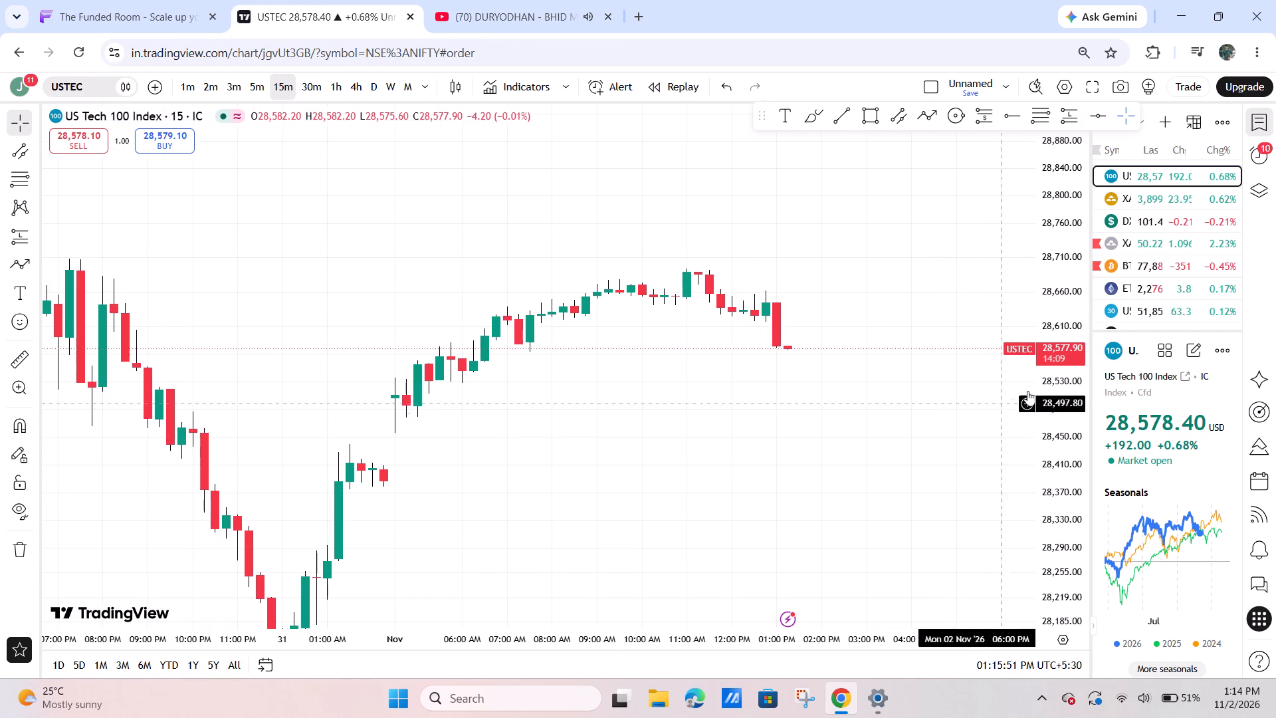
pyautogui.moveTo(1085, 449); pyautogui.dragTo(1014, 84)
pyautogui.moveTo(917, 180); pyautogui.dragTo(786, 250)
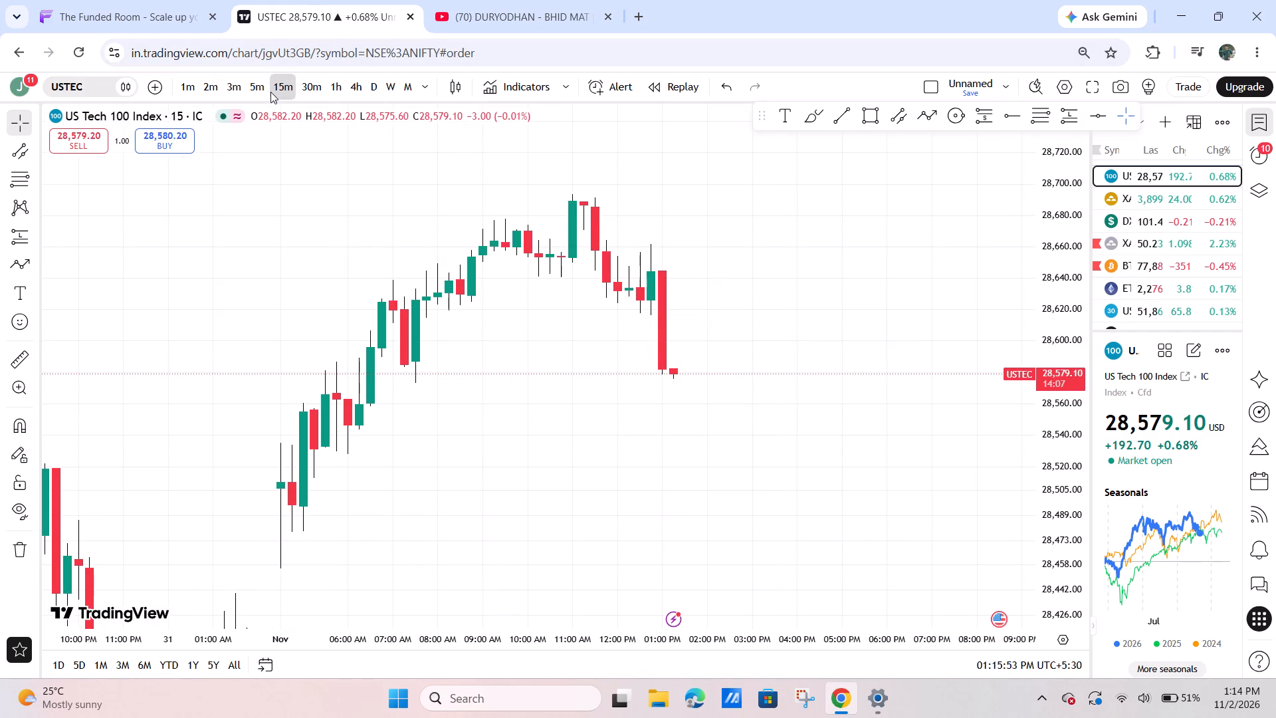
pyautogui.click(265, 88)
pyautogui.scroll(-4, 773, 307)
pyautogui.moveTo(1055, 411); pyautogui.dragTo(992, 160)
pyautogui.moveTo(901, 257); pyautogui.dragTo(870, 346)
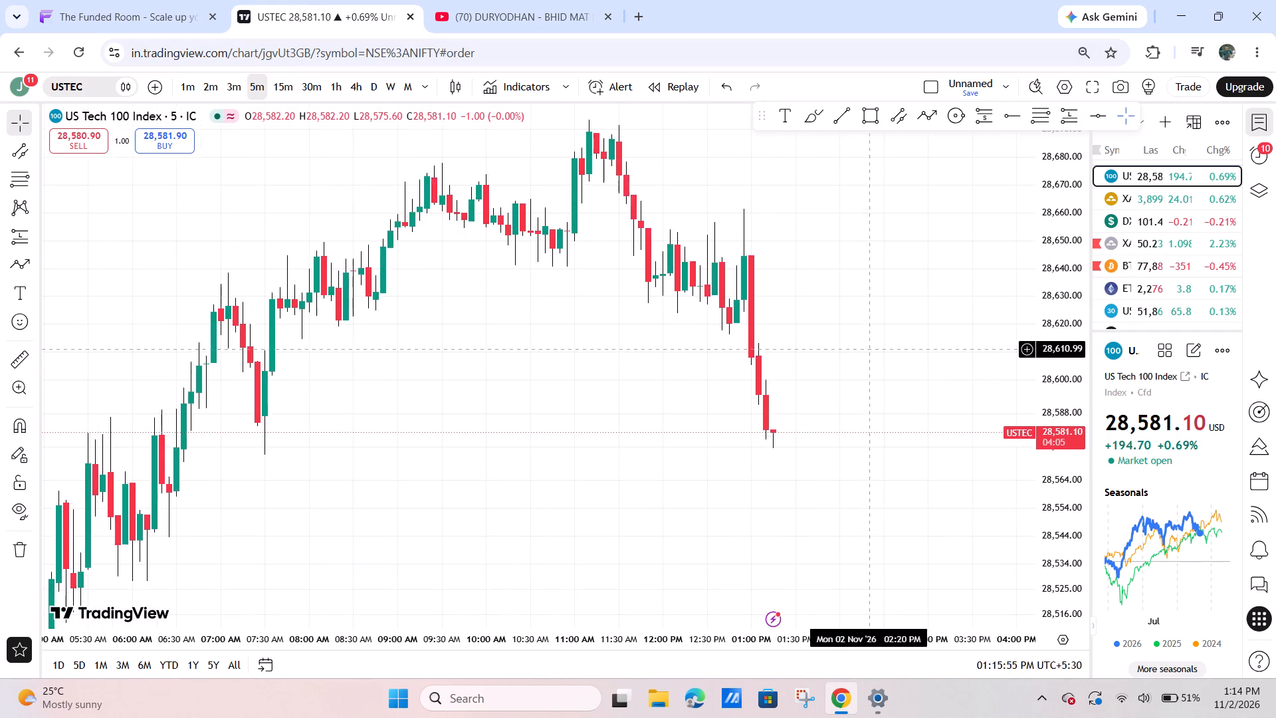
pyautogui.scroll(-3, 966, 352)
pyautogui.moveTo(1070, 315); pyautogui.dragTo(1058, 348)
pyautogui.moveTo(995, 352); pyautogui.dragTo(950, 359)
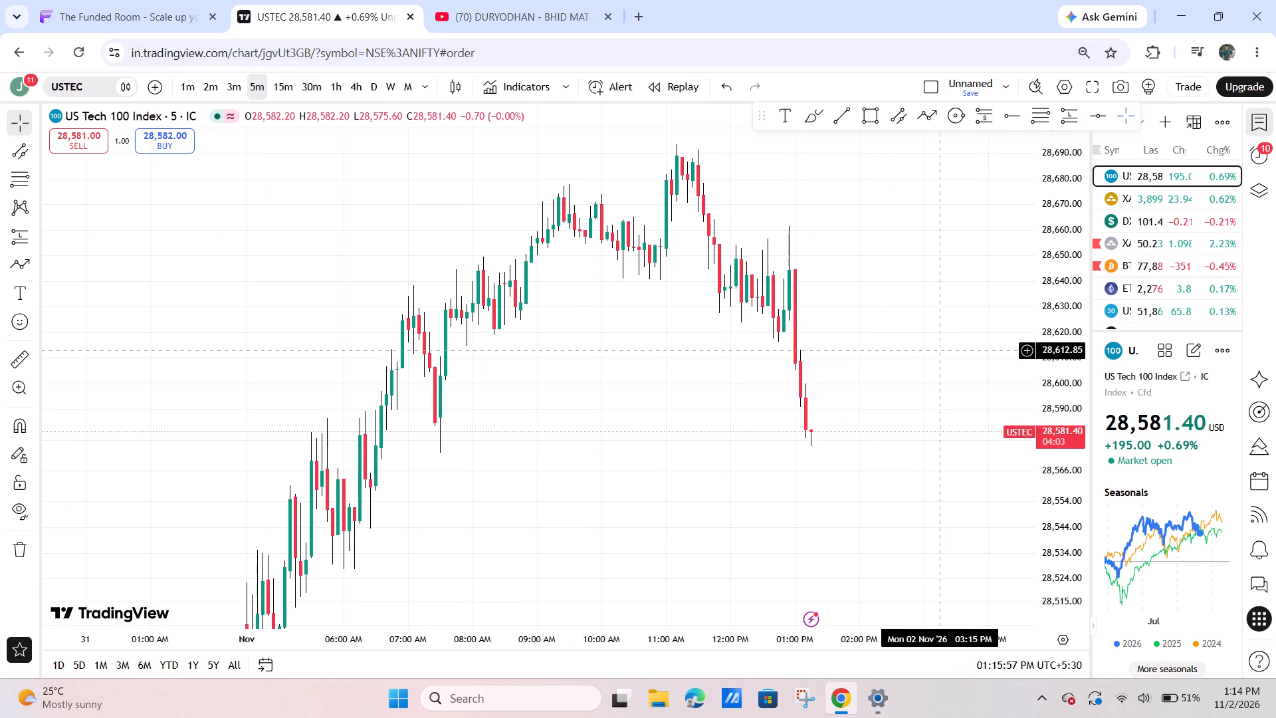
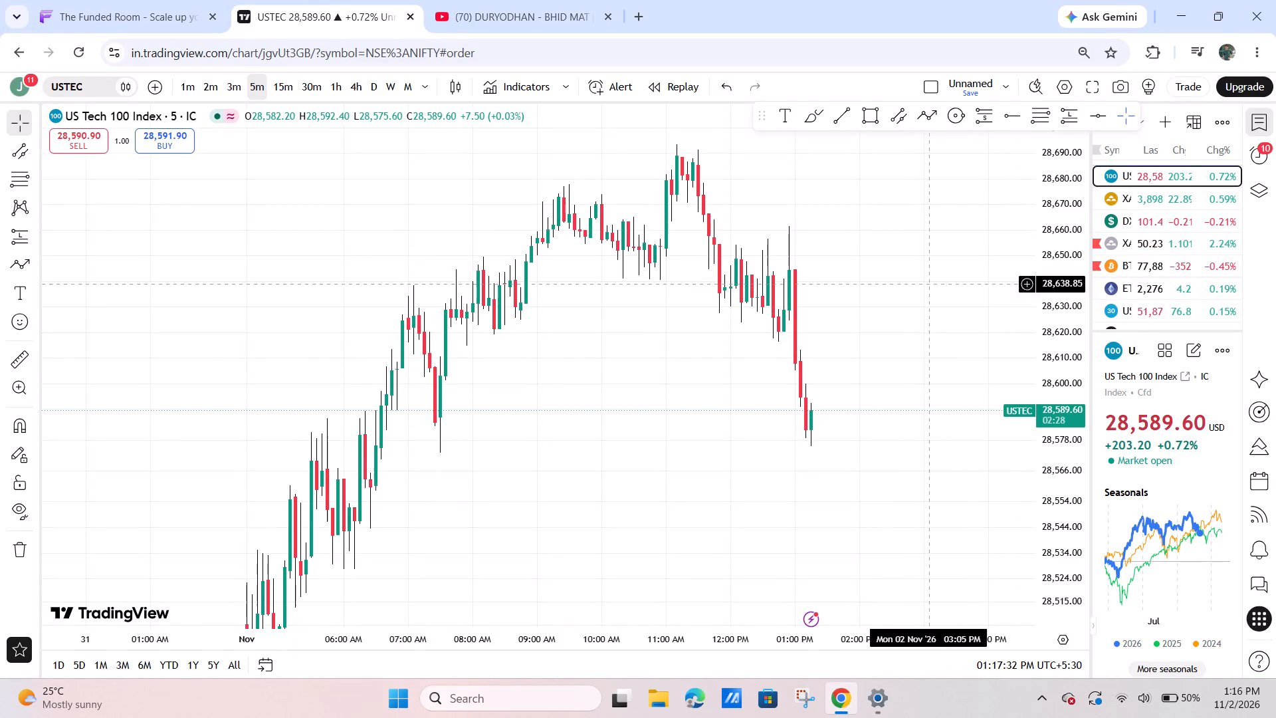
# Examine the US Tech 100 decline and rebound on the 15-minute and 1-hour charts.
pyautogui.click(293, 78)
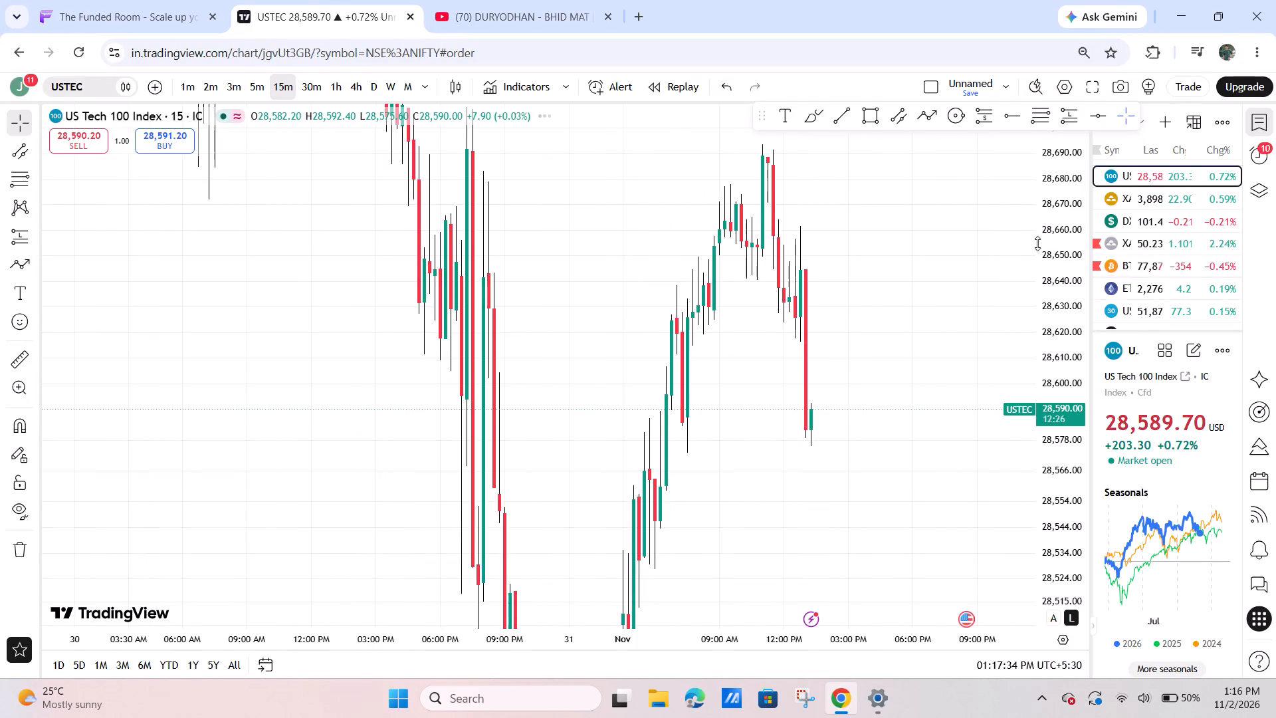
pyautogui.moveTo(1076, 221); pyautogui.dragTo(1059, 362)
pyautogui.moveTo(1053, 370); pyautogui.dragTo(1044, 377)
pyautogui.moveTo(993, 400); pyautogui.dragTo(952, 306)
pyautogui.moveTo(1061, 248); pyautogui.dragTo(1002, 467)
pyautogui.click(1000, 468)
pyautogui.moveTo(943, 465); pyautogui.dragTo(875, 465)
pyautogui.click(337, 89)
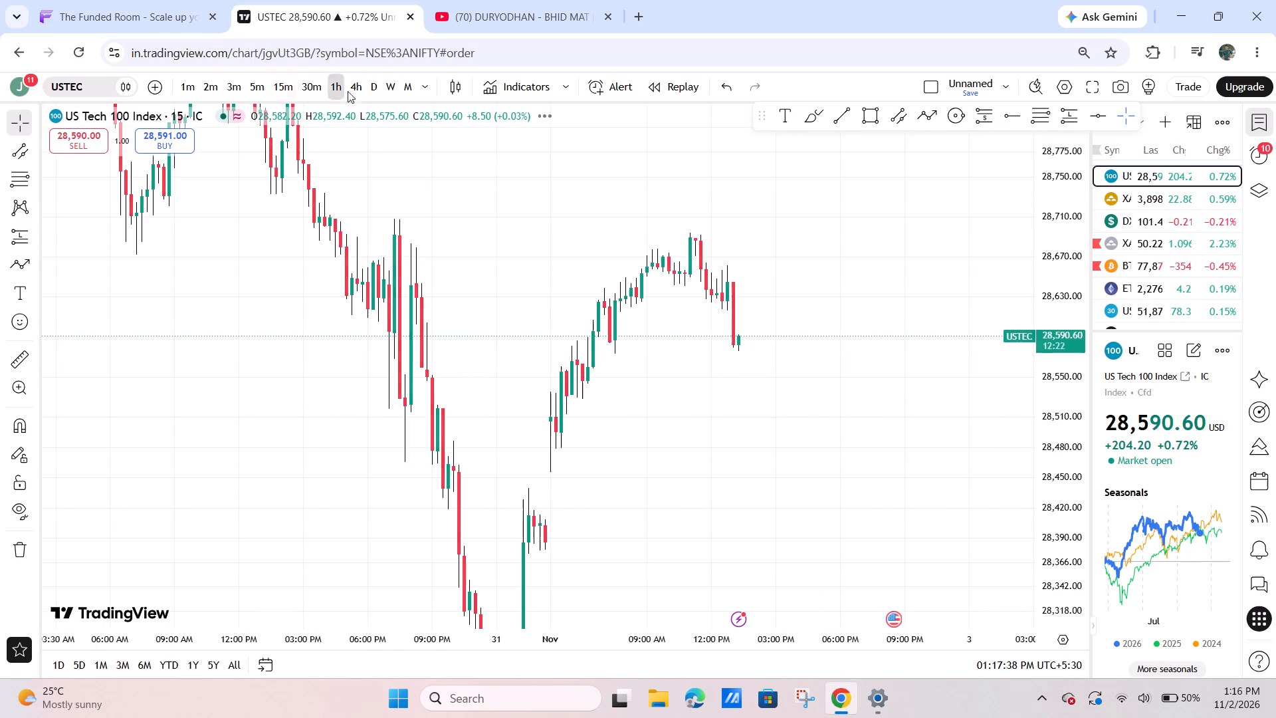
pyautogui.moveTo(1063, 223); pyautogui.dragTo(1011, 568)
pyautogui.moveTo(808, 492); pyautogui.dragTo(776, 479)
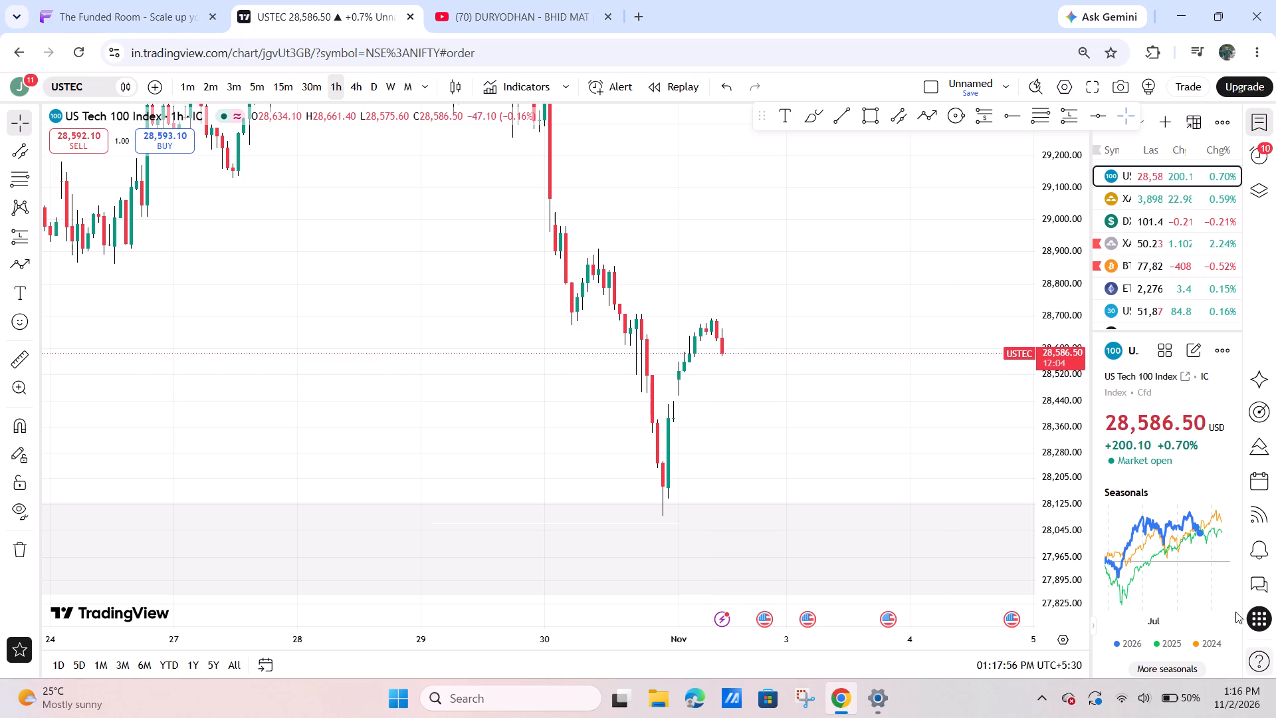
# Examine the US Tech 100 on the 4-hour chart back to September, including the grey zone beneath the latest low.
pyautogui.scroll(3, 692, 416)
pyautogui.click(358, 74)
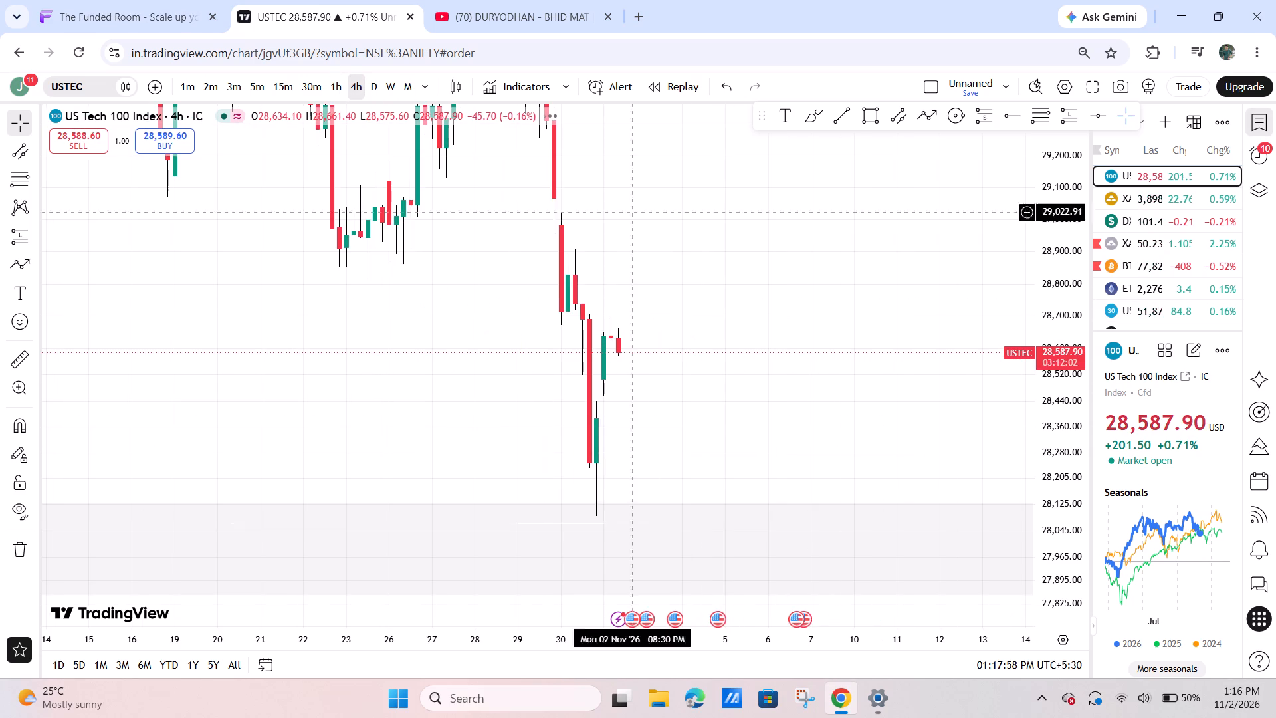
pyautogui.scroll(-4, 876, 419)
pyautogui.moveTo(1075, 310); pyautogui.dragTo(994, 507)
pyautogui.moveTo(829, 354); pyautogui.dragTo(786, 471)
pyautogui.scroll(-3, 897, 424)
pyautogui.moveTo(1057, 310); pyautogui.dragTo(1041, 380)
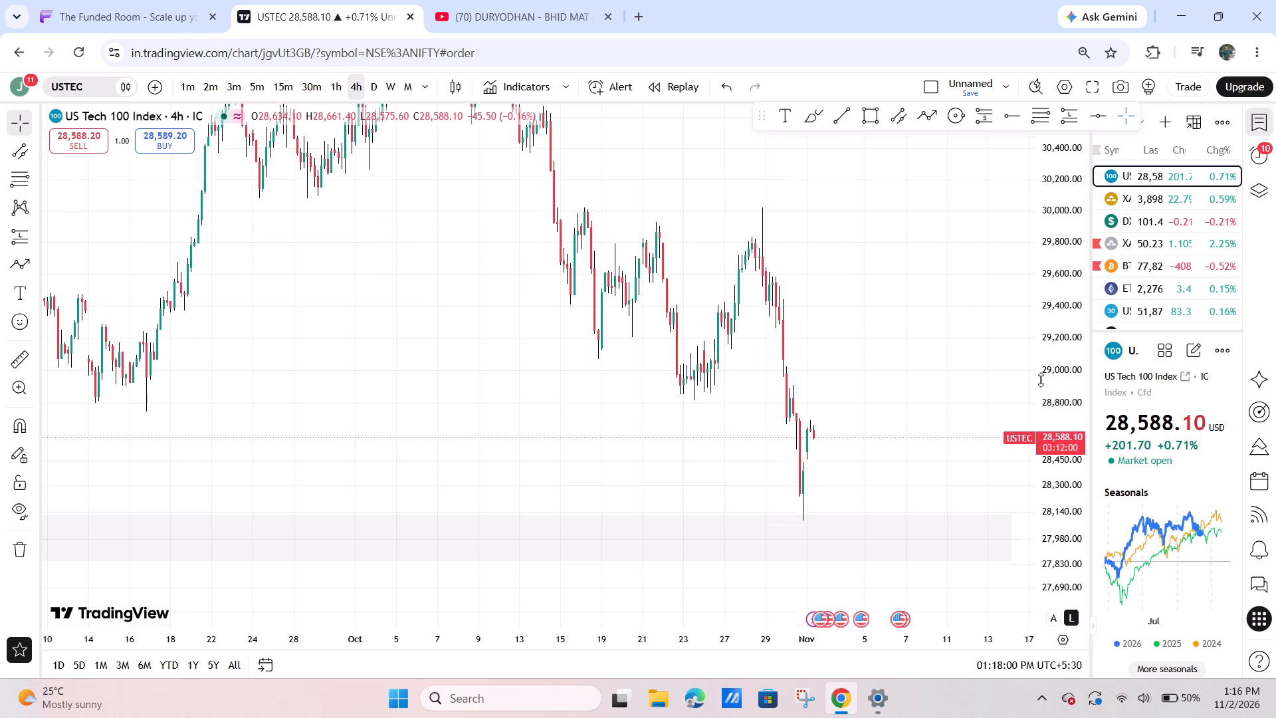
pyautogui.moveTo(1041, 380); pyautogui.dragTo(1040, 381)
# Load XAUUSD gold from the watchlist and examine its sharp drop below the grey zone on the 4-hour chart.
pyautogui.click(1172, 195)
pyautogui.moveTo(871, 366); pyautogui.dragTo(977, 289)
pyautogui.moveTo(1056, 358); pyautogui.dragTo(1051, 237)
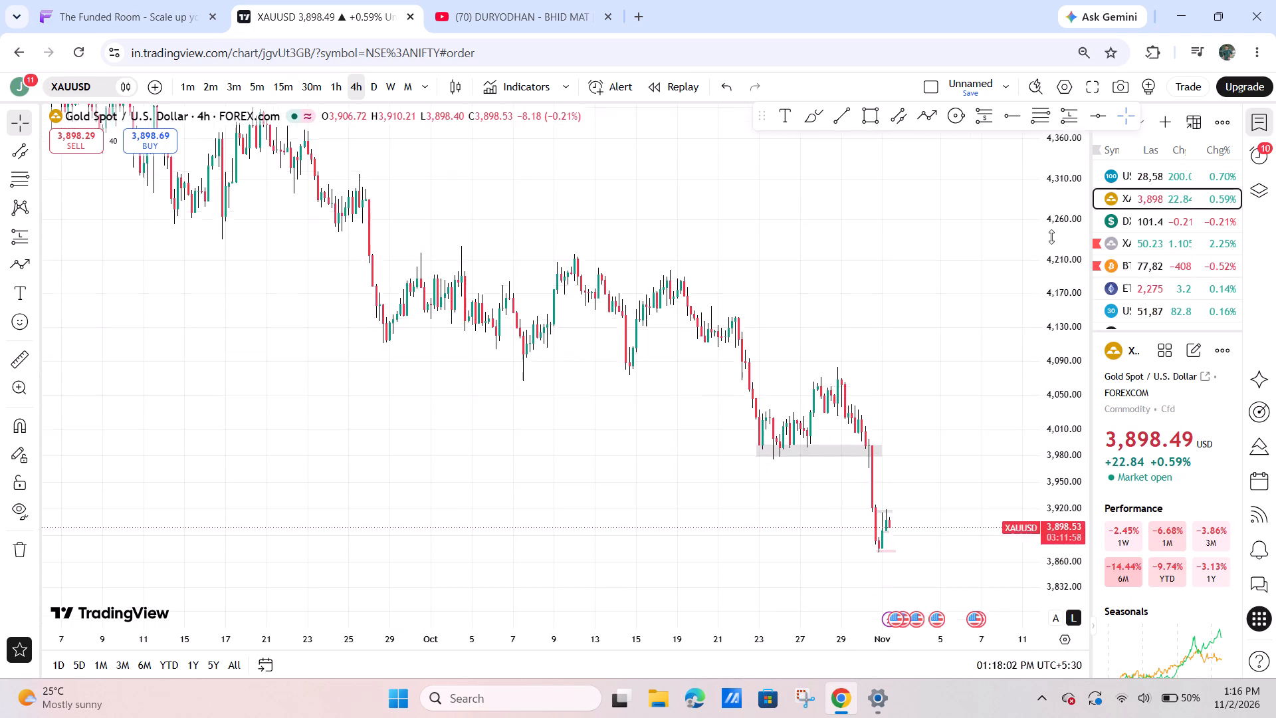
pyautogui.moveTo(1051, 237); pyautogui.dragTo(1055, 222)
pyautogui.scroll(3, 936, 418)
pyautogui.moveTo(970, 411); pyautogui.dragTo(1059, 364)
pyautogui.moveTo(1065, 471); pyautogui.dragTo(1073, 172)
pyautogui.moveTo(923, 399); pyautogui.dragTo(819, 258)
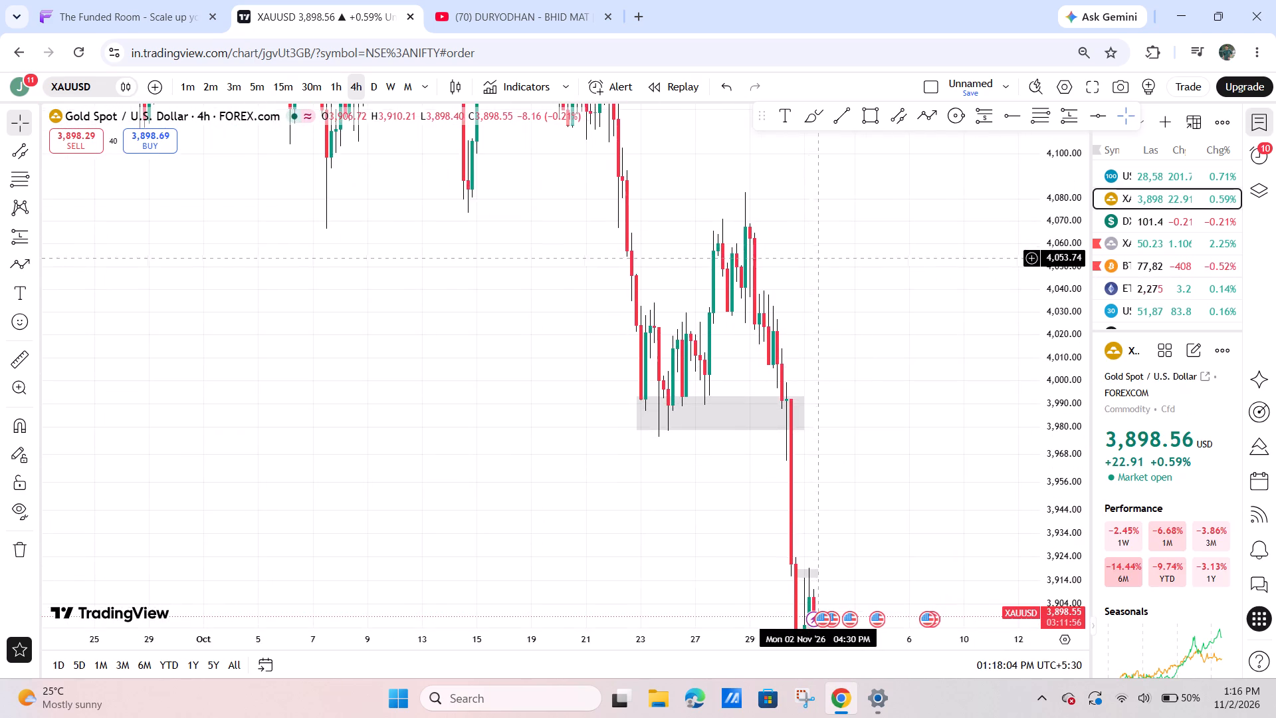
pyautogui.scroll(4, 823, 367)
pyautogui.moveTo(792, 370); pyautogui.dragTo(841, 357)
pyautogui.moveTo(915, 332); pyautogui.dragTo(928, 261)
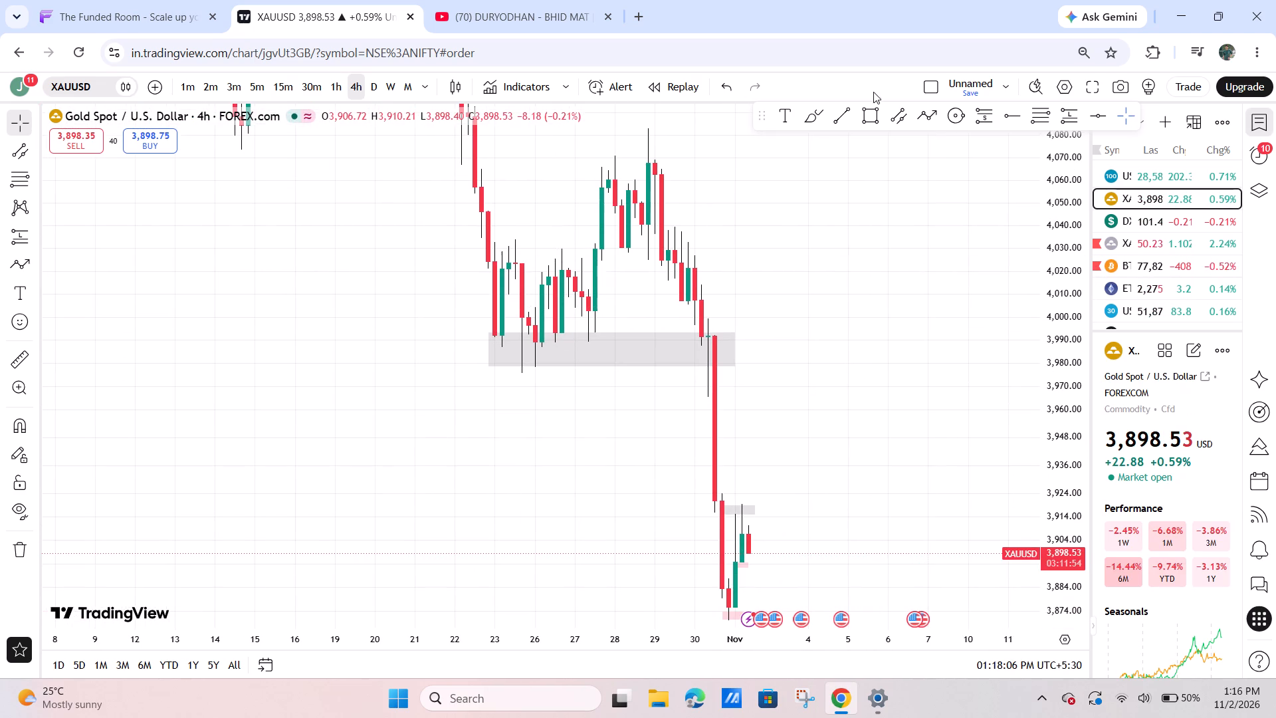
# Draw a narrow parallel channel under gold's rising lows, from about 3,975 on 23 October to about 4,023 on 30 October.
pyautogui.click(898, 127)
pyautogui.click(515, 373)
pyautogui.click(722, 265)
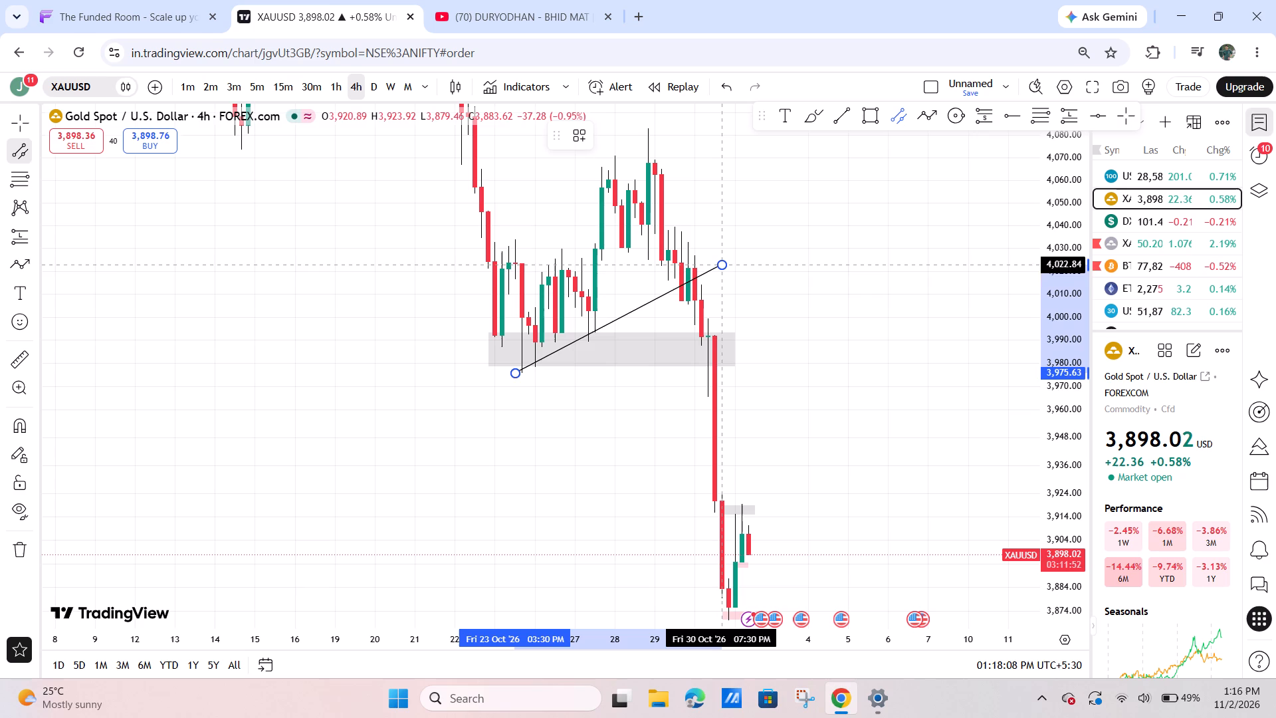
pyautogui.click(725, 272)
# Draw a parallel channel with its upper line from about 4,031 on 23 October to 4,089 on 29 October and its lower line along the lows.
pyautogui.moveTo(760, 276); pyautogui.dragTo(864, 302)
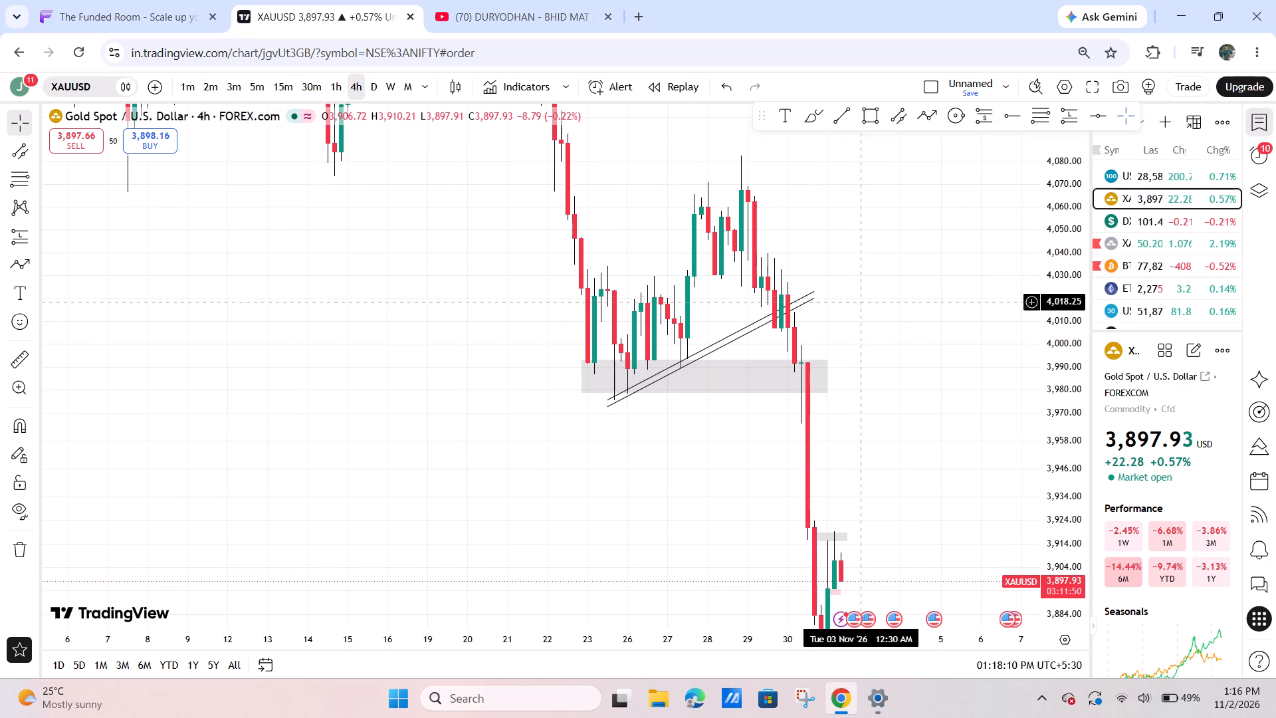
pyautogui.moveTo(910, 170); pyautogui.dragTo(835, 195)
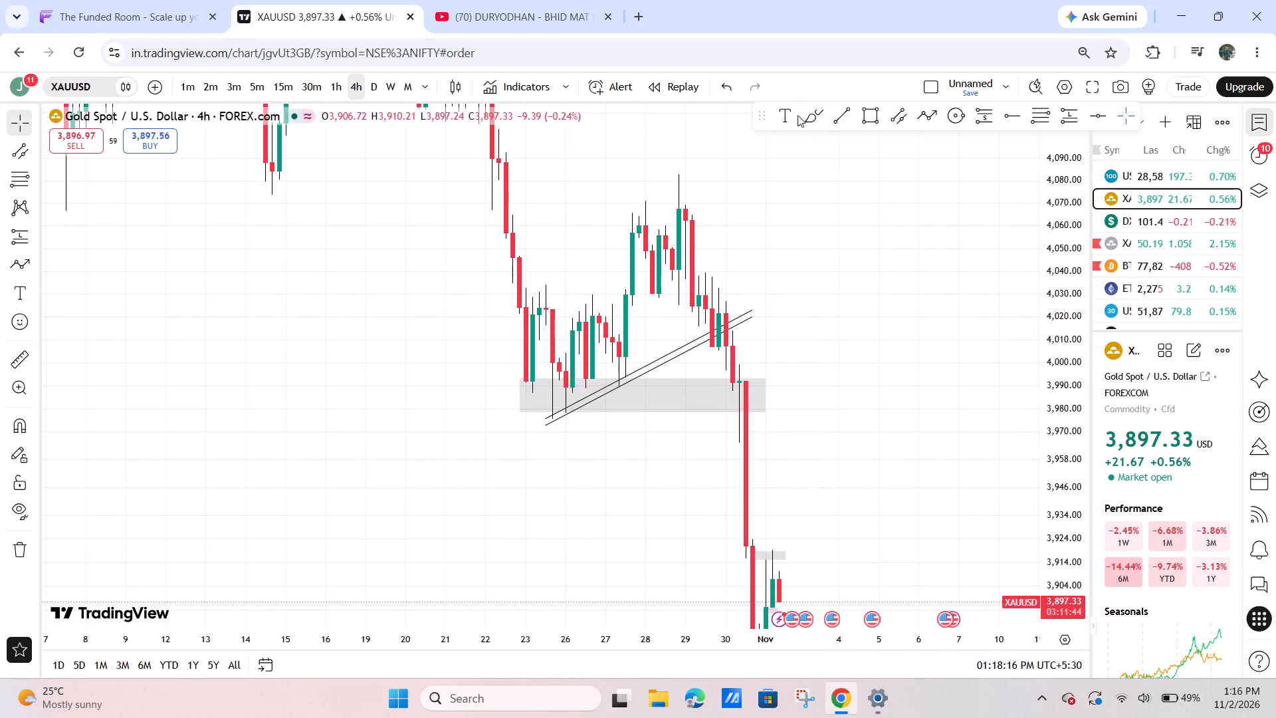
pyautogui.moveTo(813, 289); pyautogui.dragTo(811, 310)
pyautogui.click(903, 132)
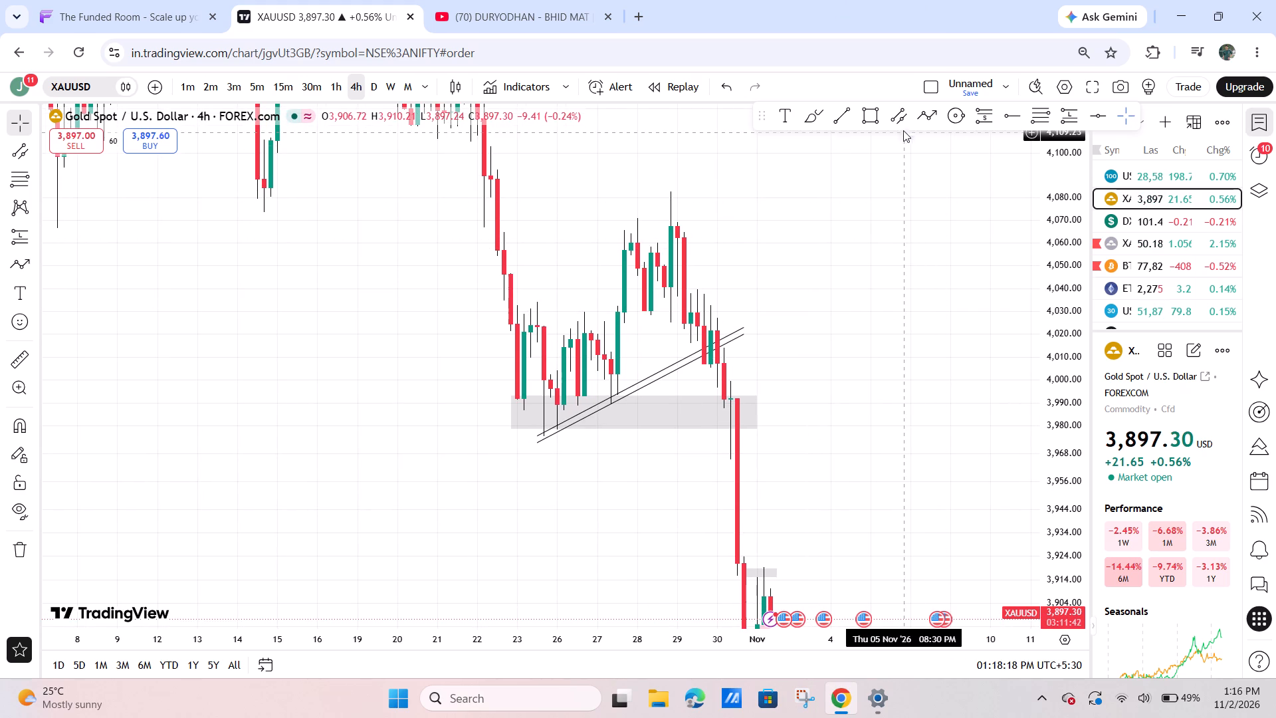
pyautogui.click(902, 125)
pyautogui.click(517, 308)
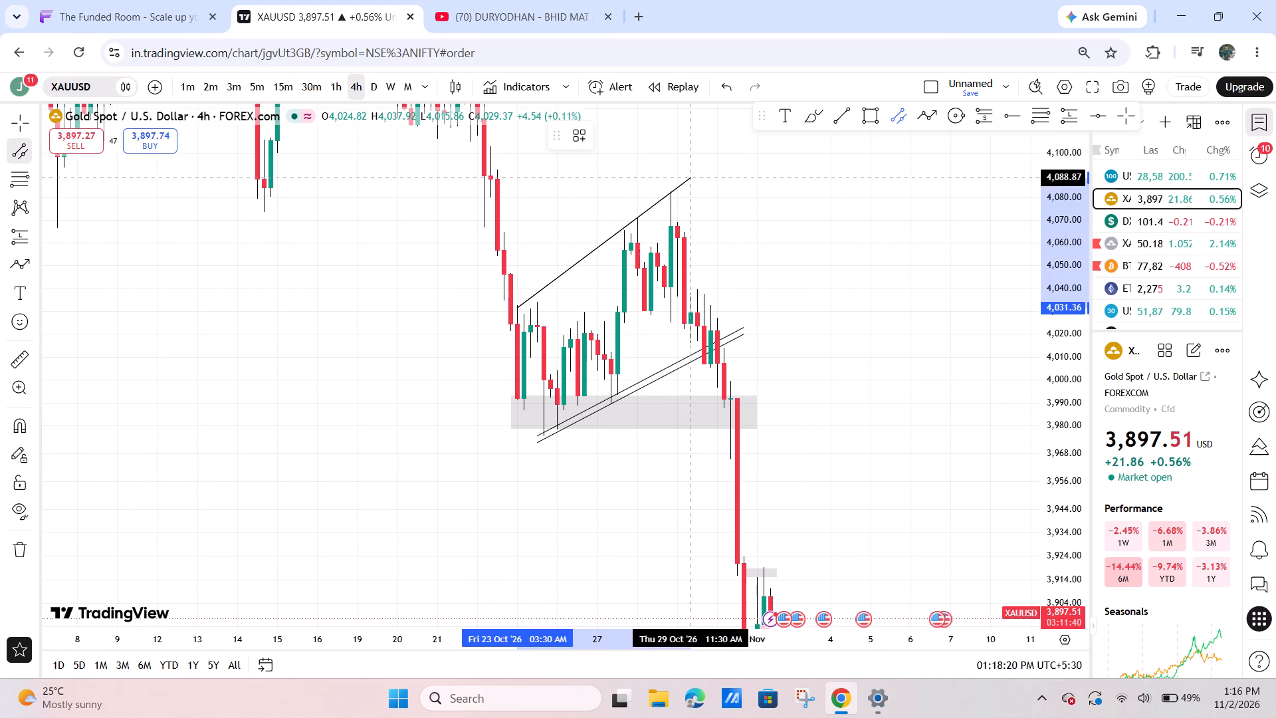
pyautogui.click(690, 178)
pyautogui.click(746, 282)
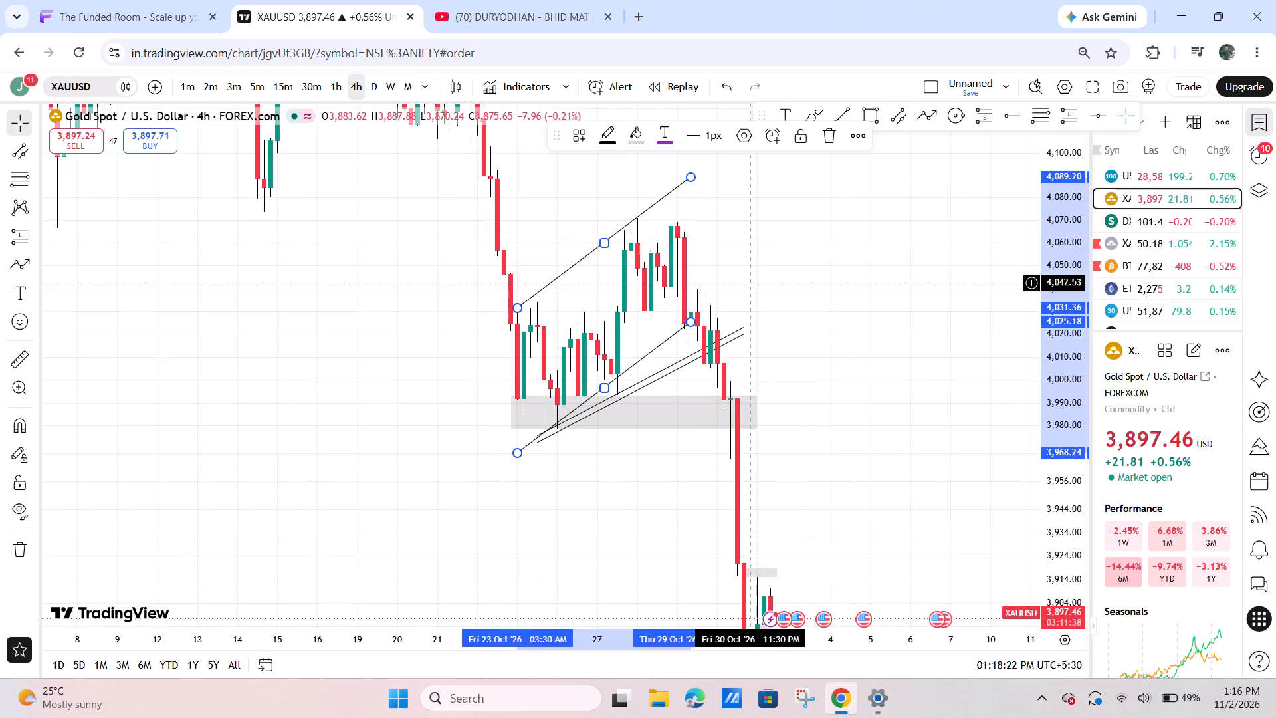
# Delete the narrow parallel channel under gold's rising lows.
pyautogui.click(742, 330)
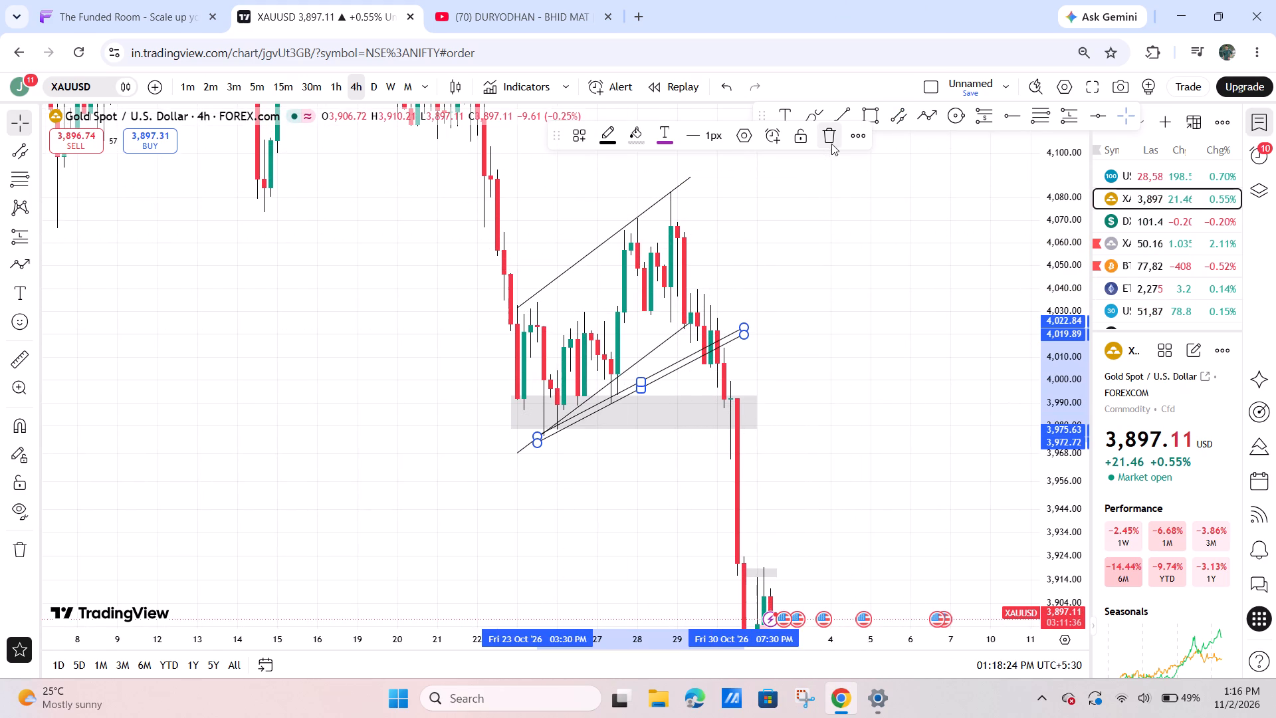
pyautogui.click(835, 170)
pyautogui.click(738, 331)
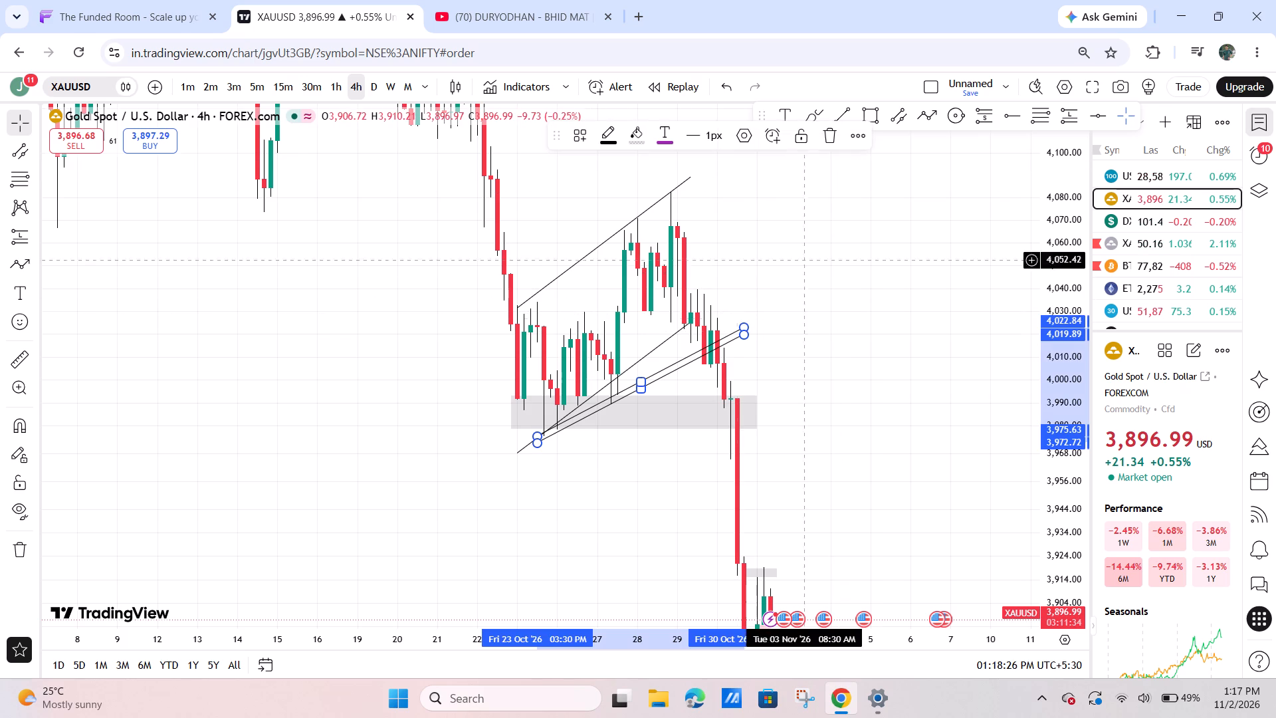
pyautogui.click(817, 142)
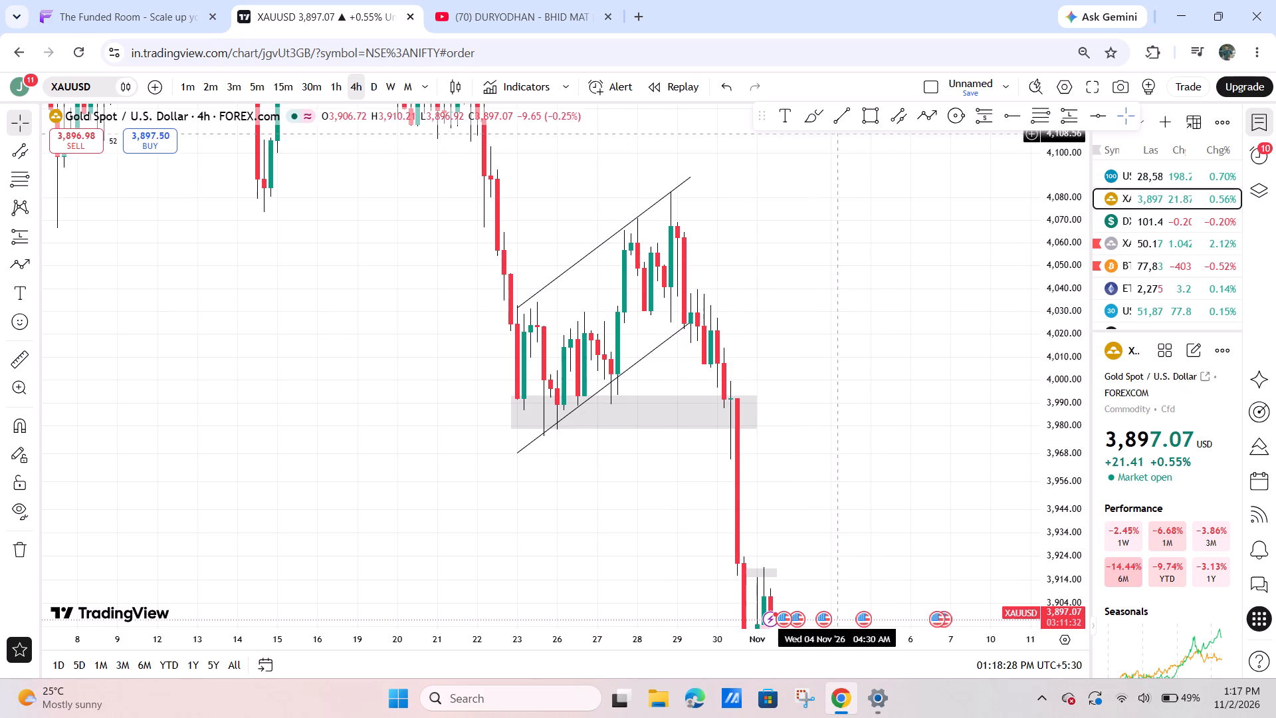
# Extend the end of the remaining parallel channel to 30 October, keeping its lower line along the rising lows.
pyautogui.moveTo(695, 321); pyautogui.dragTo(754, 301)
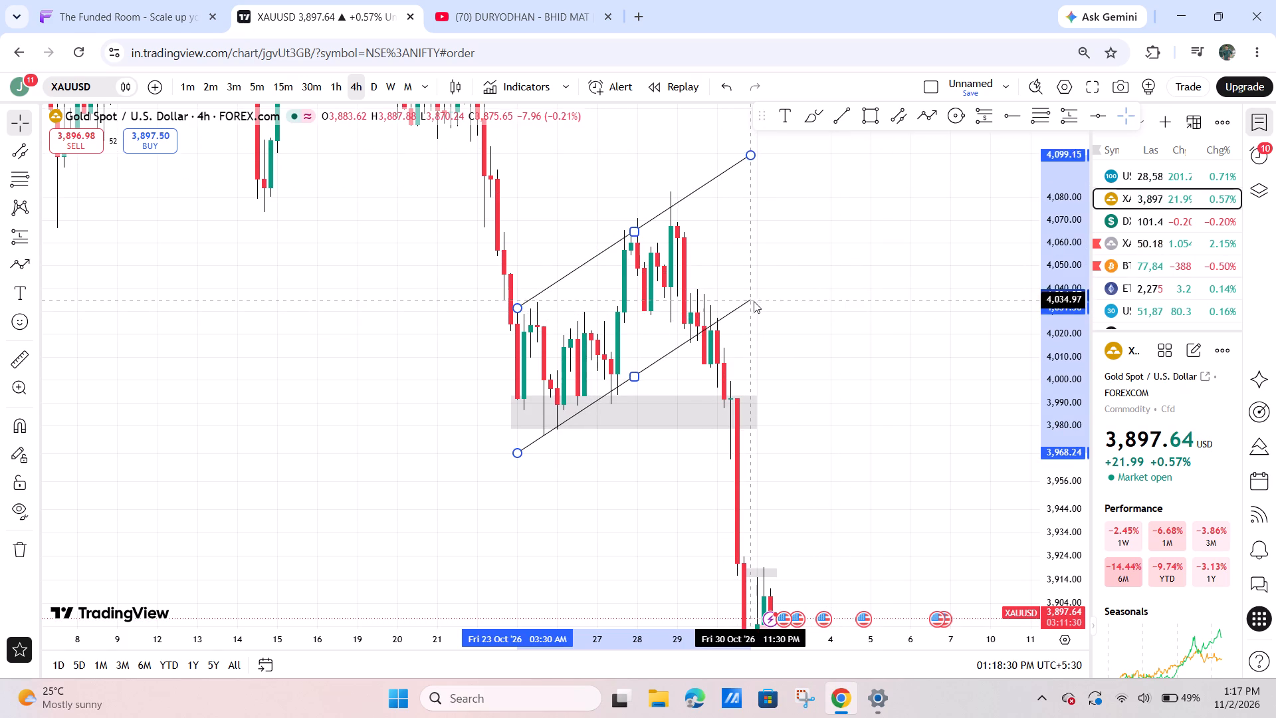
pyautogui.moveTo(754, 301); pyautogui.dragTo(754, 310)
# Examine gold's fall out of the channel on the 4-hour chart and its range between the grey and pink zones on the 15-minute chart.
pyautogui.moveTo(794, 274); pyautogui.dragTo(696, 304)
pyautogui.moveTo(716, 304); pyautogui.dragTo(796, 305)
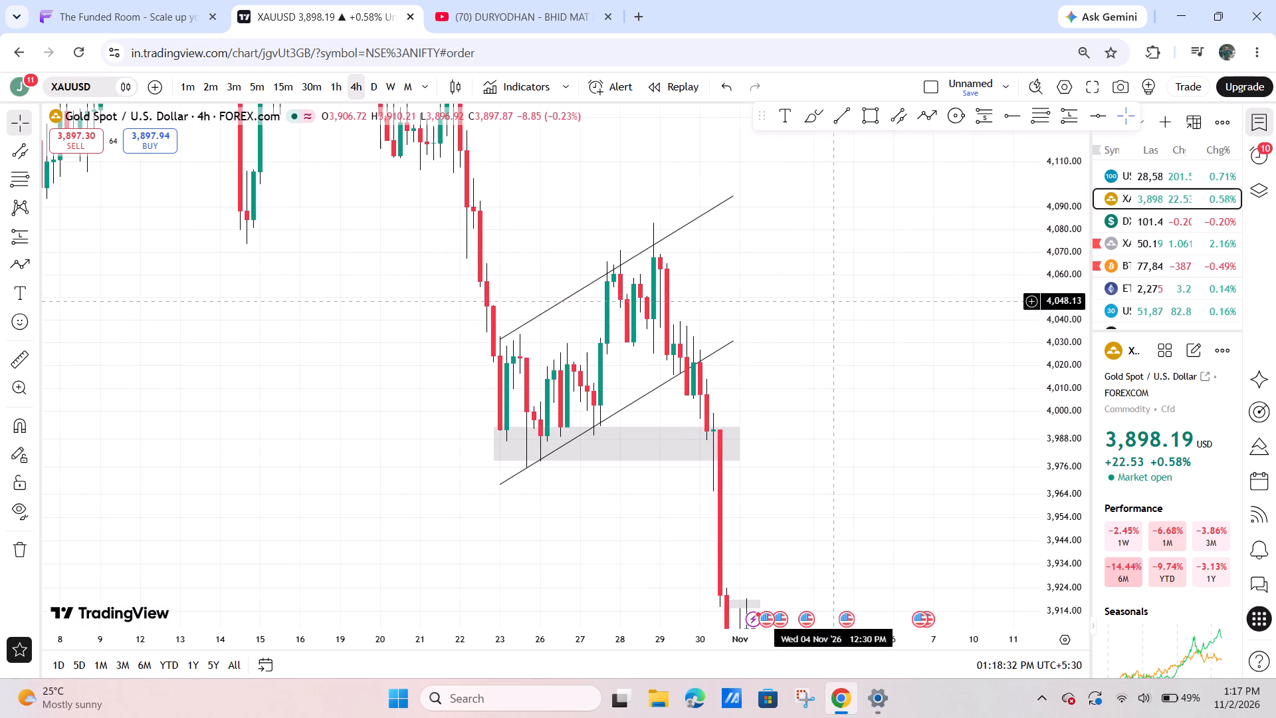
pyautogui.moveTo(1039, 256); pyautogui.dragTo(975, 392)
pyautogui.moveTo(947, 388); pyautogui.dragTo(884, 308)
pyautogui.moveTo(786, 416); pyautogui.dragTo(961, 334)
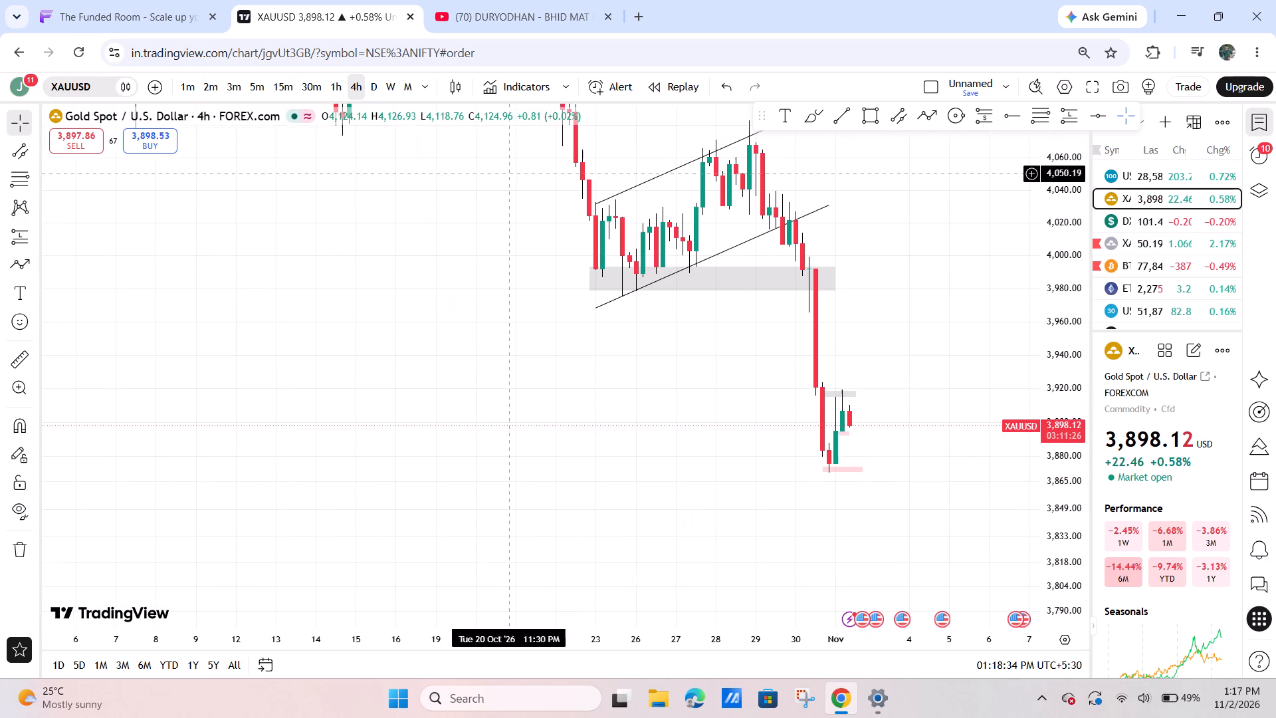
pyautogui.click(265, 94)
pyautogui.click(276, 90)
pyautogui.scroll(-3, 550, 346)
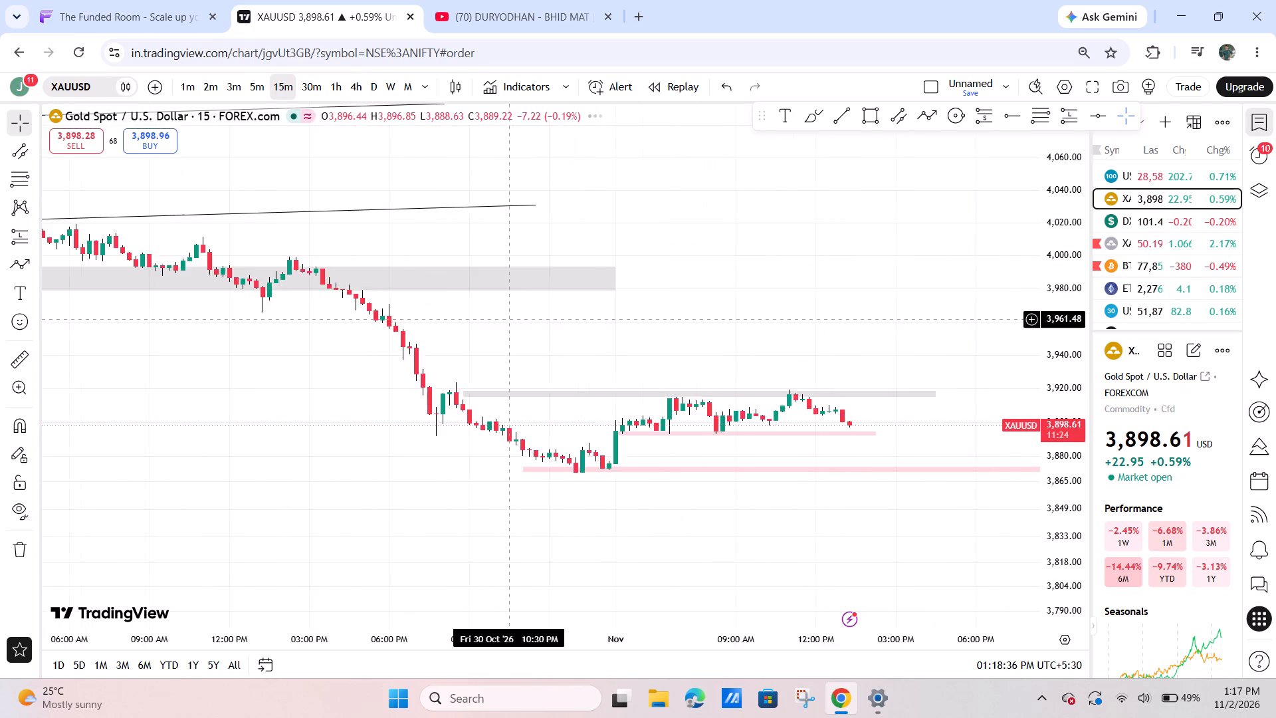
pyautogui.scroll(-4, 544, 344)
pyautogui.moveTo(1089, 519); pyautogui.dragTo(1047, 322)
pyautogui.scroll(7, 955, 534)
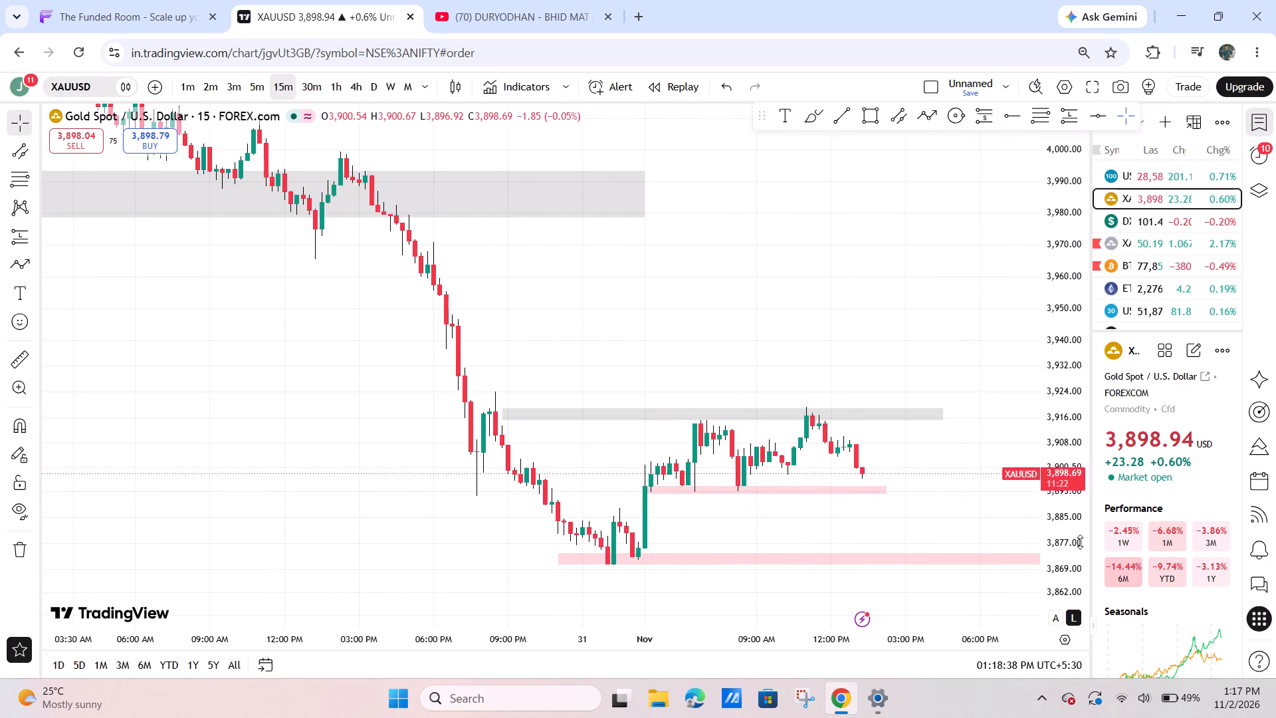
pyautogui.moveTo(1069, 566); pyautogui.dragTo(1060, 474)
pyautogui.moveTo(952, 706); pyautogui.dragTo(973, 624)
pyautogui.moveTo(995, 557); pyautogui.dragTo(926, 437)
pyautogui.scroll(2, 903, 446)
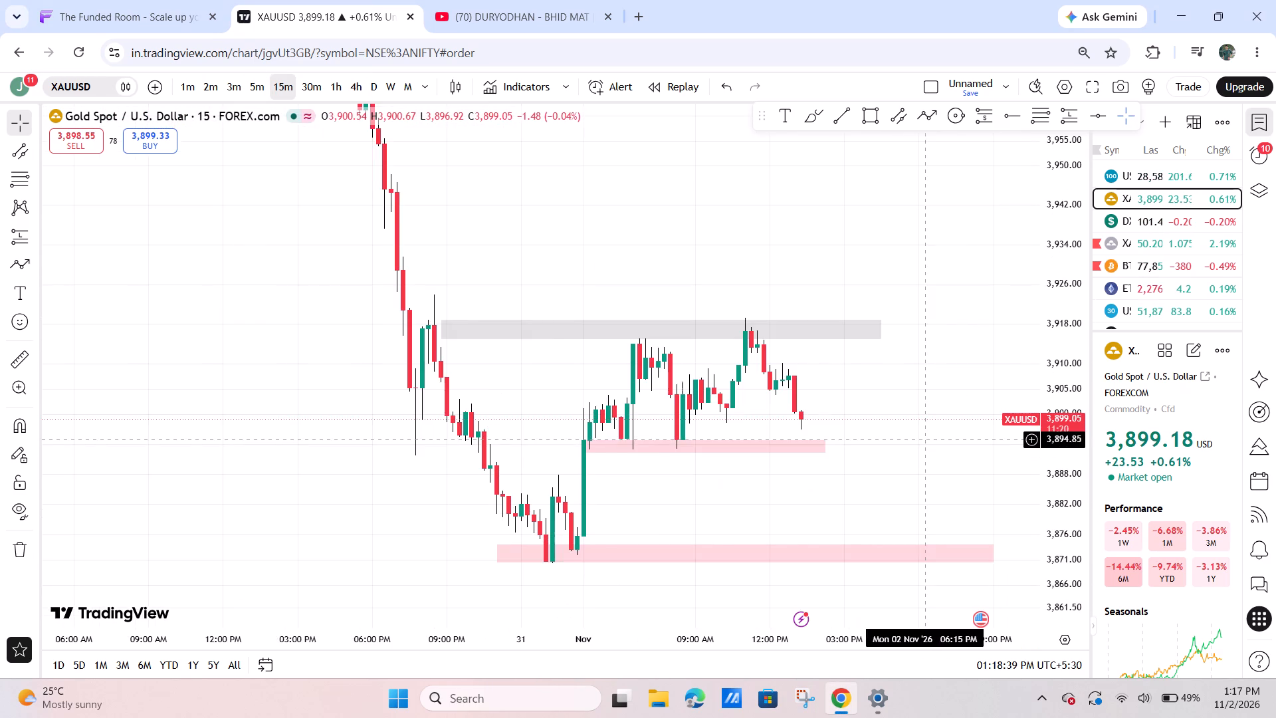
pyautogui.moveTo(893, 451); pyautogui.dragTo(988, 449)
pyautogui.moveTo(1067, 471); pyautogui.dragTo(1073, 364)
pyautogui.moveTo(955, 507); pyautogui.dragTo(926, 500)
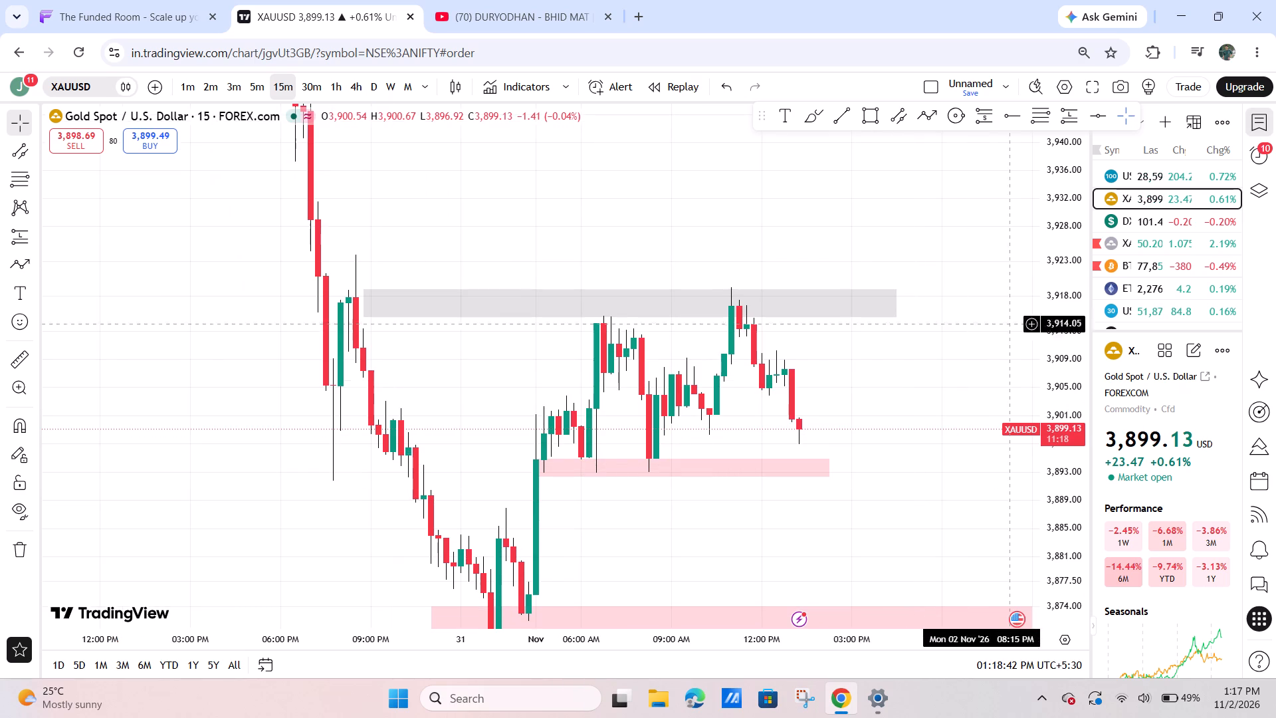
# Move the upper grey zone near 3,915–3,919 about an hour earlier on gold's 15-minute chart.
pyautogui.moveTo(598, 291); pyautogui.dragTo(554, 287)
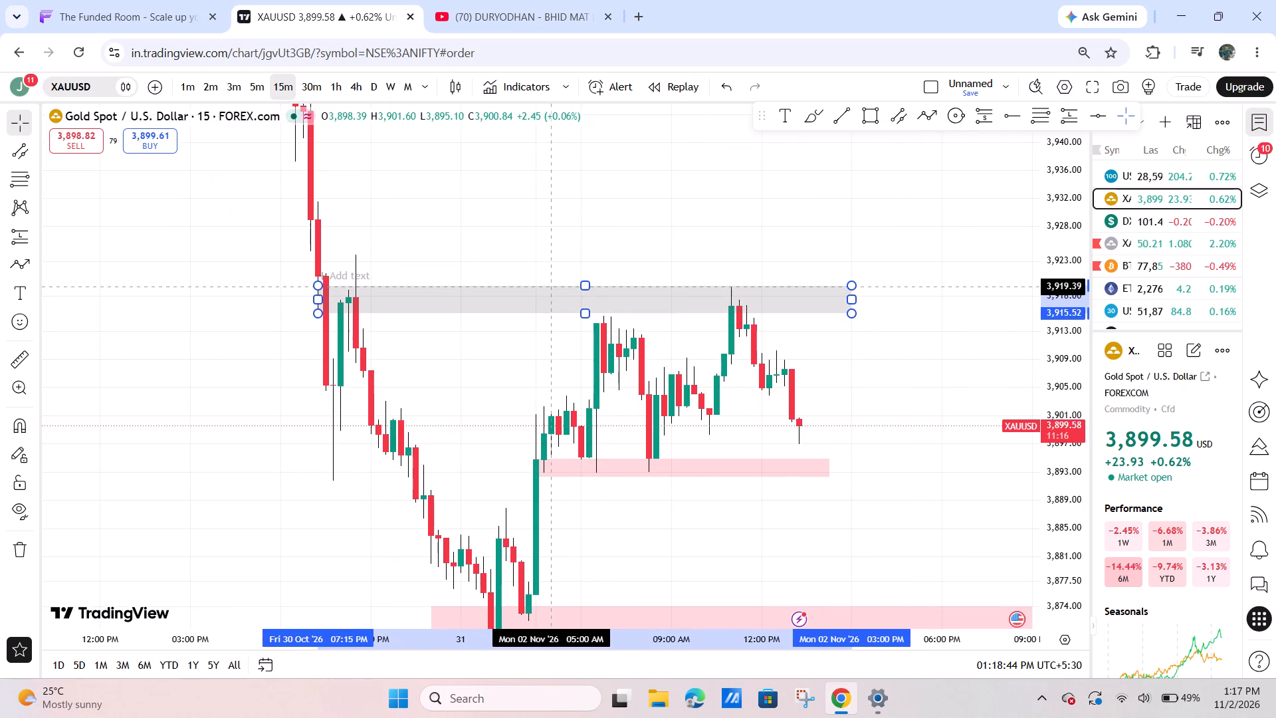
pyautogui.moveTo(554, 287); pyautogui.dragTo(566, 291)
pyautogui.scroll(-1, 861, 356)
pyautogui.moveTo(899, 365); pyautogui.dragTo(884, 368)
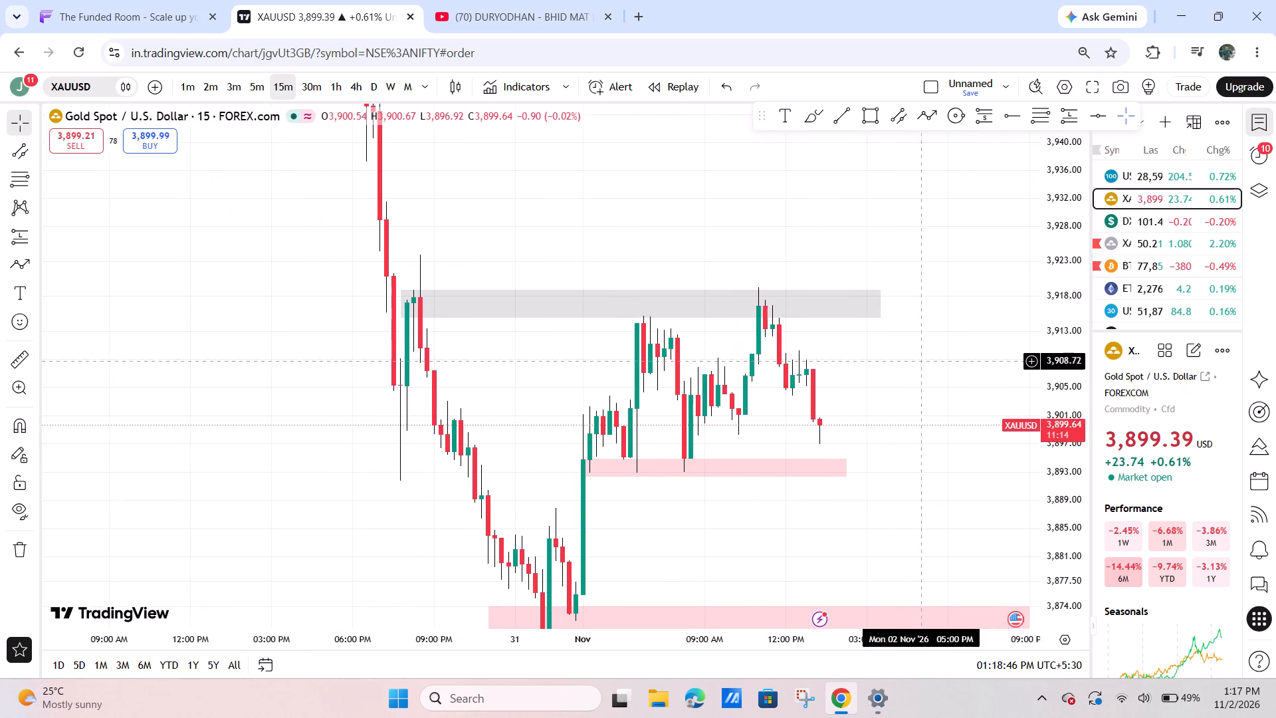
pyautogui.moveTo(1053, 308); pyautogui.dragTo(1031, 340)
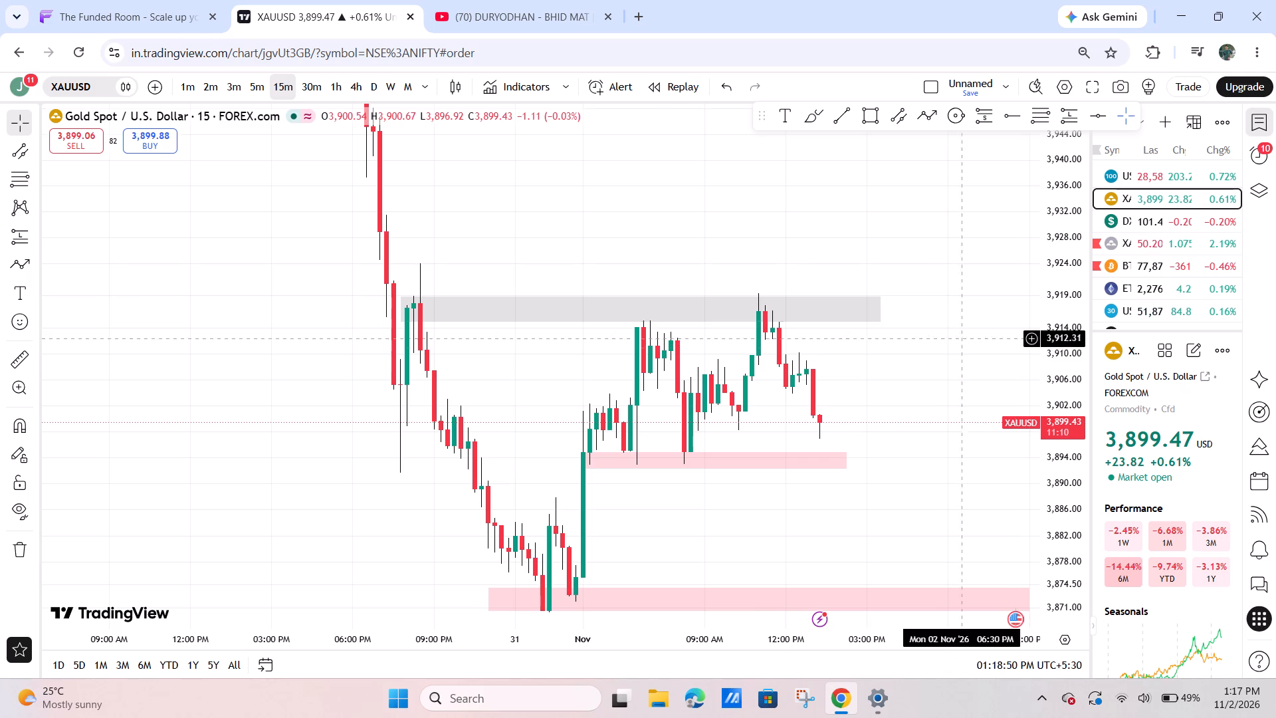
# Switch to YouTube, resume the DURYODHAN - BHID MAT music video and return to the TradingView chart.
pyautogui.click(526, 0)
pyautogui.click(508, 191)
pyautogui.scroll(5, 531, 274)
pyautogui.click(263, 0)
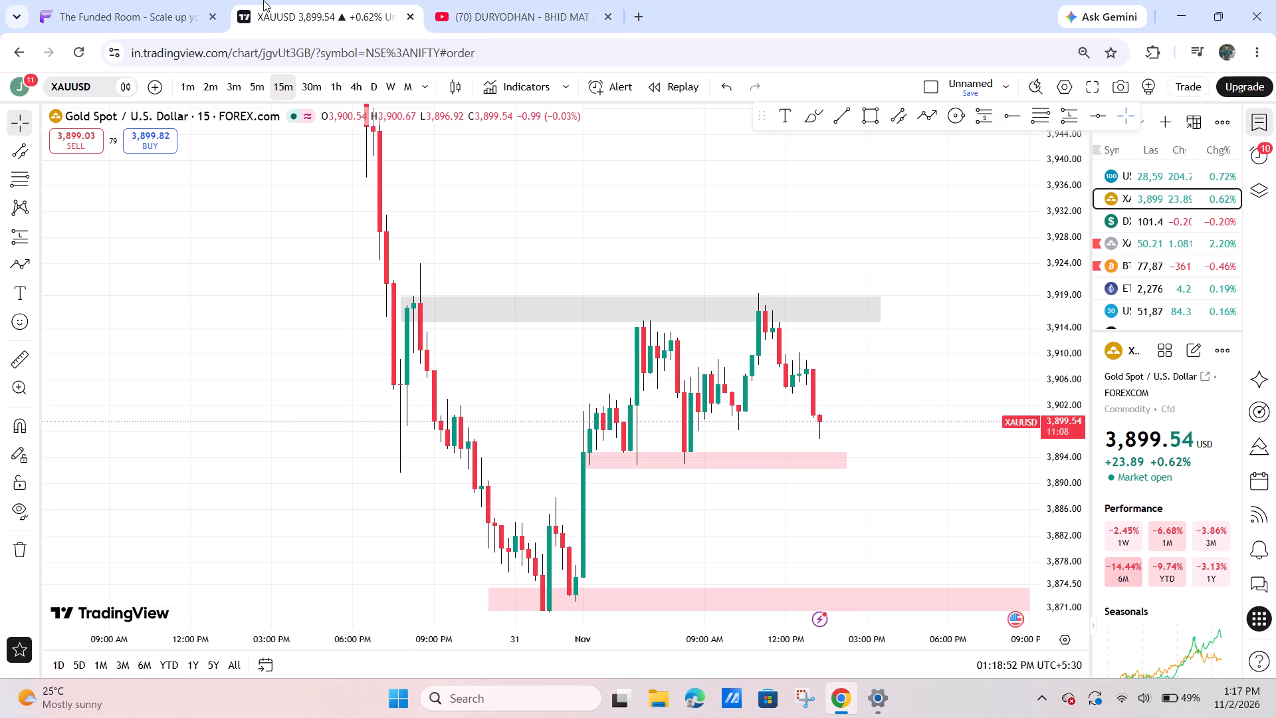
# Examine gold's 15-minute price action between the grey zone and the two pink zones.
pyautogui.scroll(5, 825, 499)
pyautogui.moveTo(841, 467); pyautogui.dragTo(932, 410)
pyautogui.moveTo(1063, 487); pyautogui.dragTo(1041, 395)
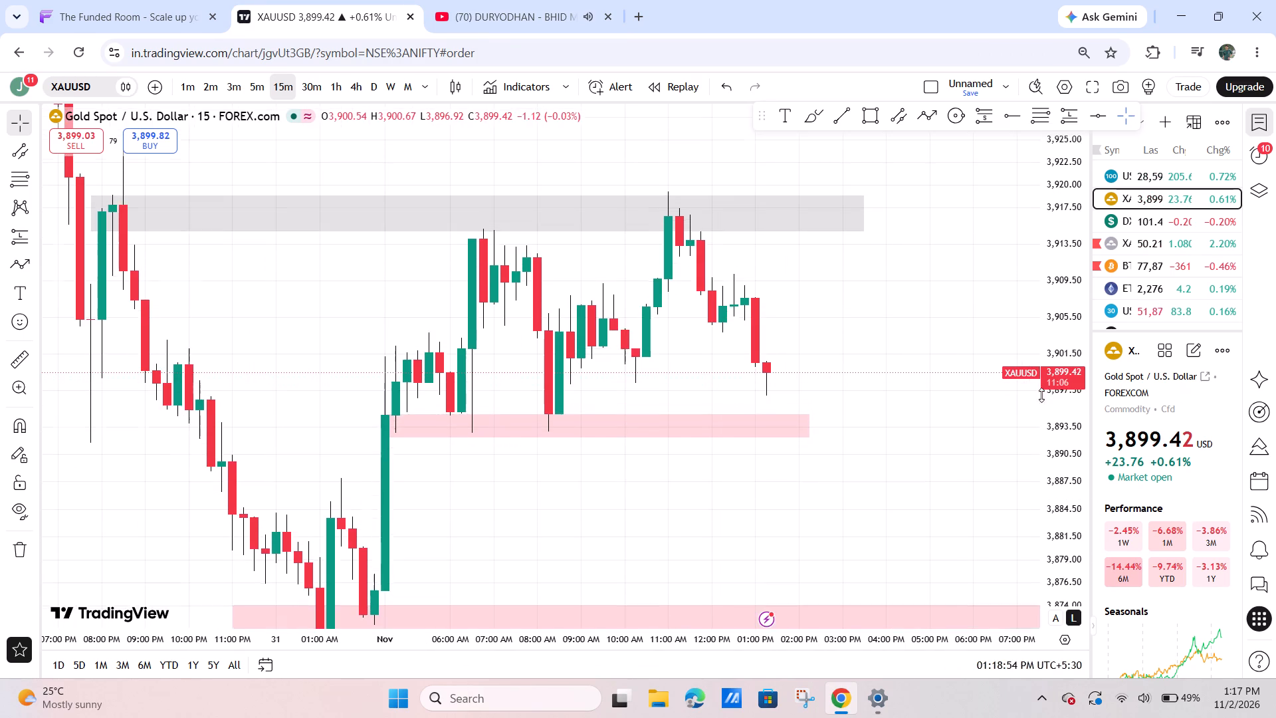
pyautogui.moveTo(1041, 395); pyautogui.dragTo(1051, 386)
pyautogui.moveTo(1010, 407); pyautogui.dragTo(900, 376)
pyautogui.moveTo(1055, 319); pyautogui.dragTo(1023, 370)
pyautogui.moveTo(934, 370); pyautogui.dragTo(823, 365)
pyautogui.scroll(-5, 793, 359)
pyautogui.moveTo(867, 429); pyautogui.dragTo(803, 463)
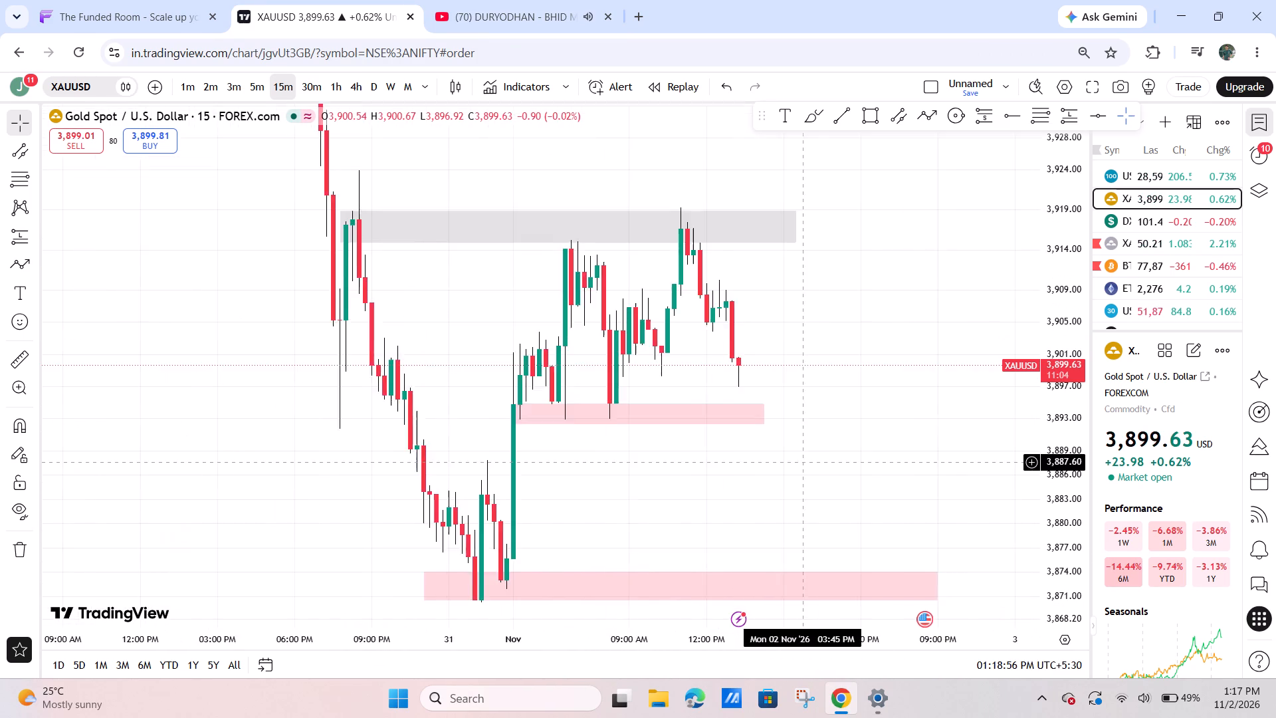
pyautogui.moveTo(803, 463); pyautogui.dragTo(861, 461)
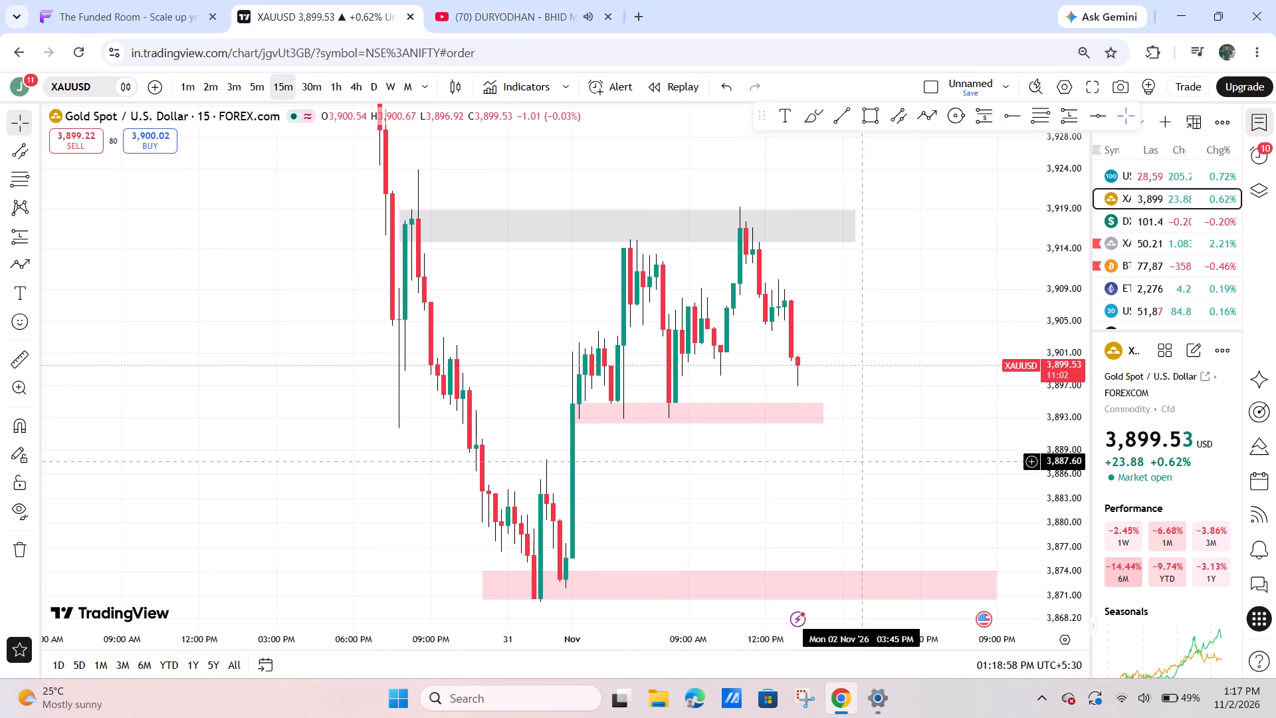
pyautogui.moveTo(861, 461); pyautogui.dragTo(861, 467)
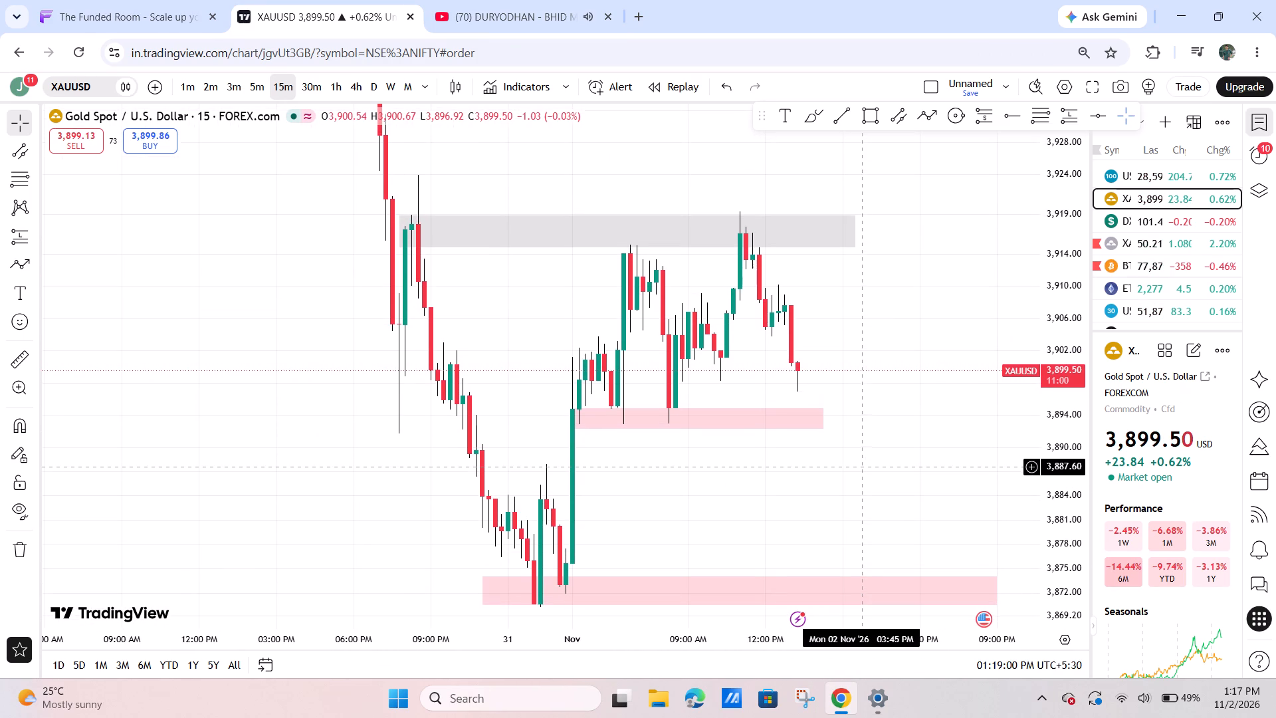
pyautogui.moveTo(861, 467); pyautogui.dragTo(861, 467)
pyautogui.moveTo(850, 468); pyautogui.dragTo(871, 433)
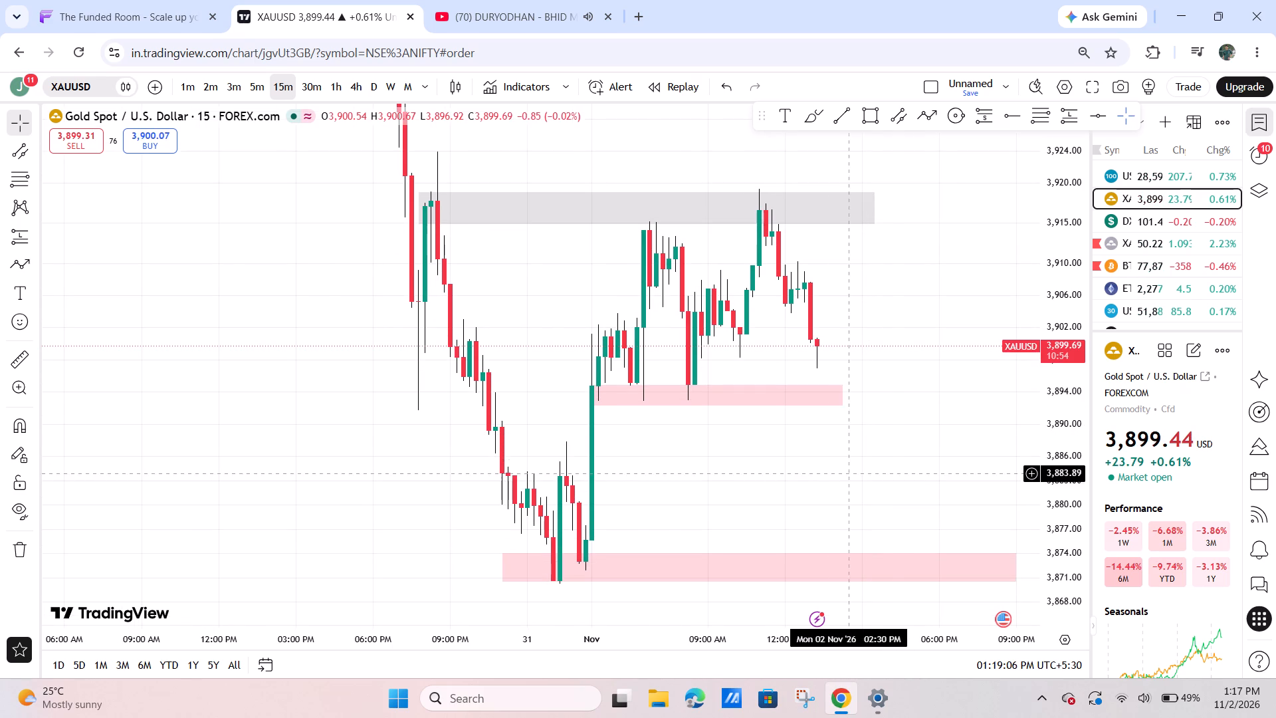
pyautogui.scroll(4, 830, 477)
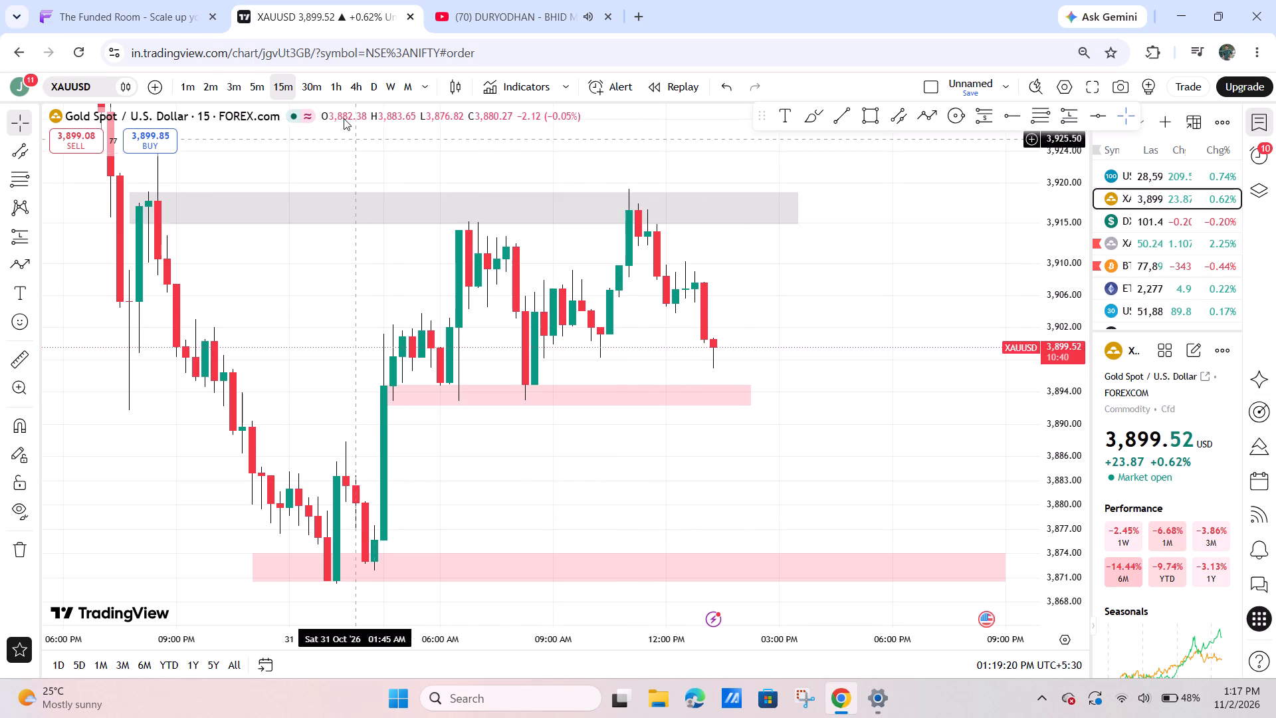
# Examine gold's rebound between the grey zone and the two pink zones on the 1-hour chart.
pyautogui.click(336, 95)
pyautogui.moveTo(1094, 160); pyautogui.dragTo(1033, 294)
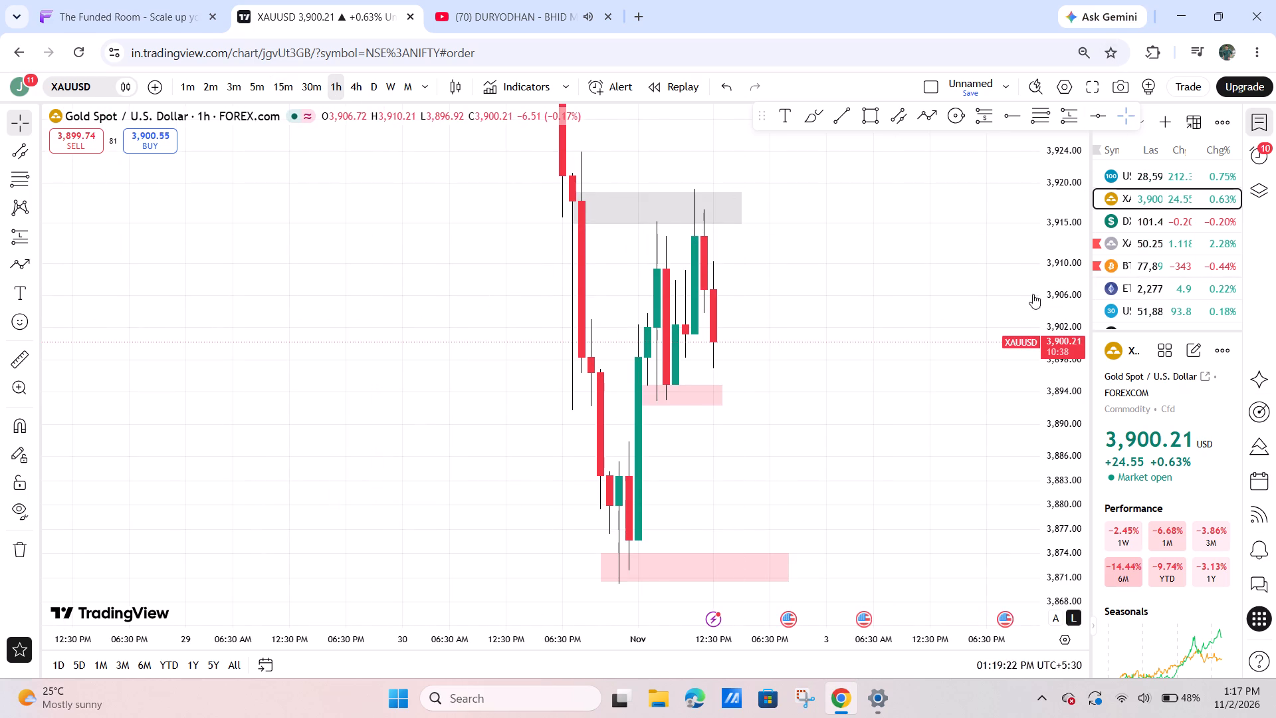
pyautogui.moveTo(1033, 294); pyautogui.dragTo(1025, 308)
pyautogui.moveTo(812, 331); pyautogui.dragTo(934, 270)
pyautogui.moveTo(1045, 187); pyautogui.dragTo(1054, 270)
pyautogui.moveTo(1055, 271); pyautogui.dragTo(1005, 372)
pyautogui.scroll(5, 870, 368)
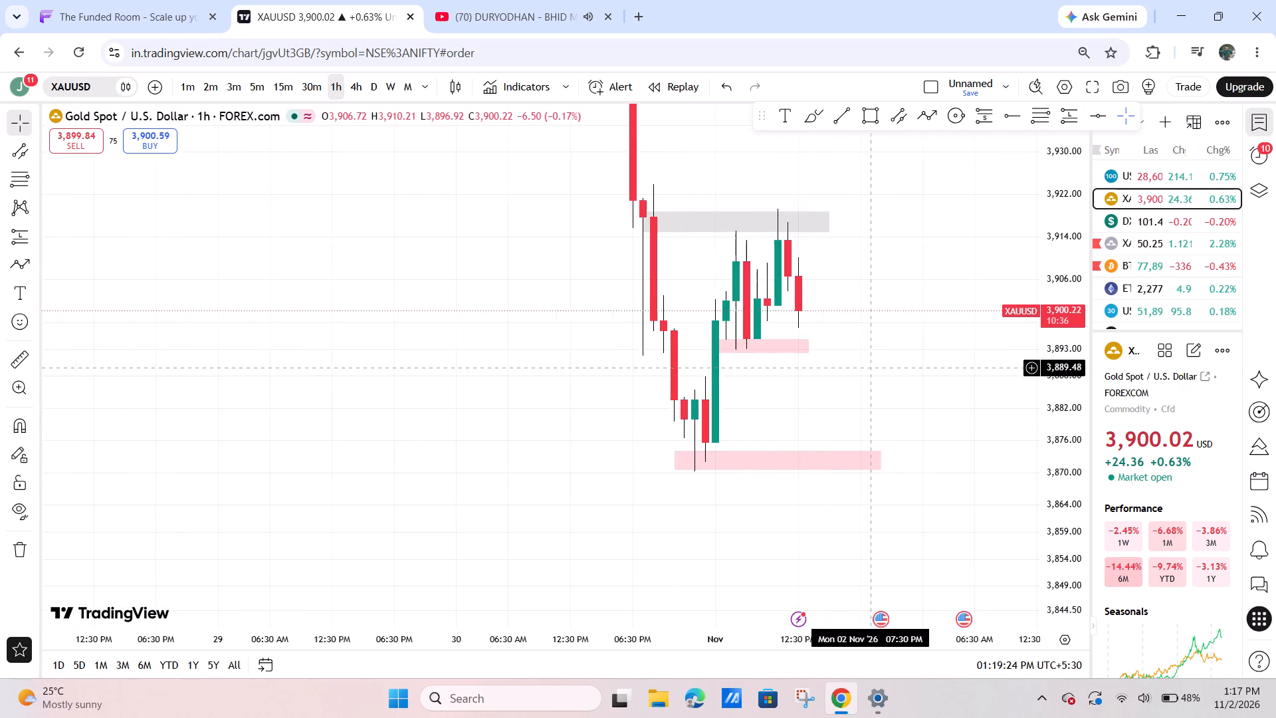
pyautogui.moveTo(864, 354); pyautogui.dragTo(932, 358)
# Open the US Dollar Index 1-hour chart and raise the small grey zone to about 101.70–101.75.
pyautogui.click(1167, 227)
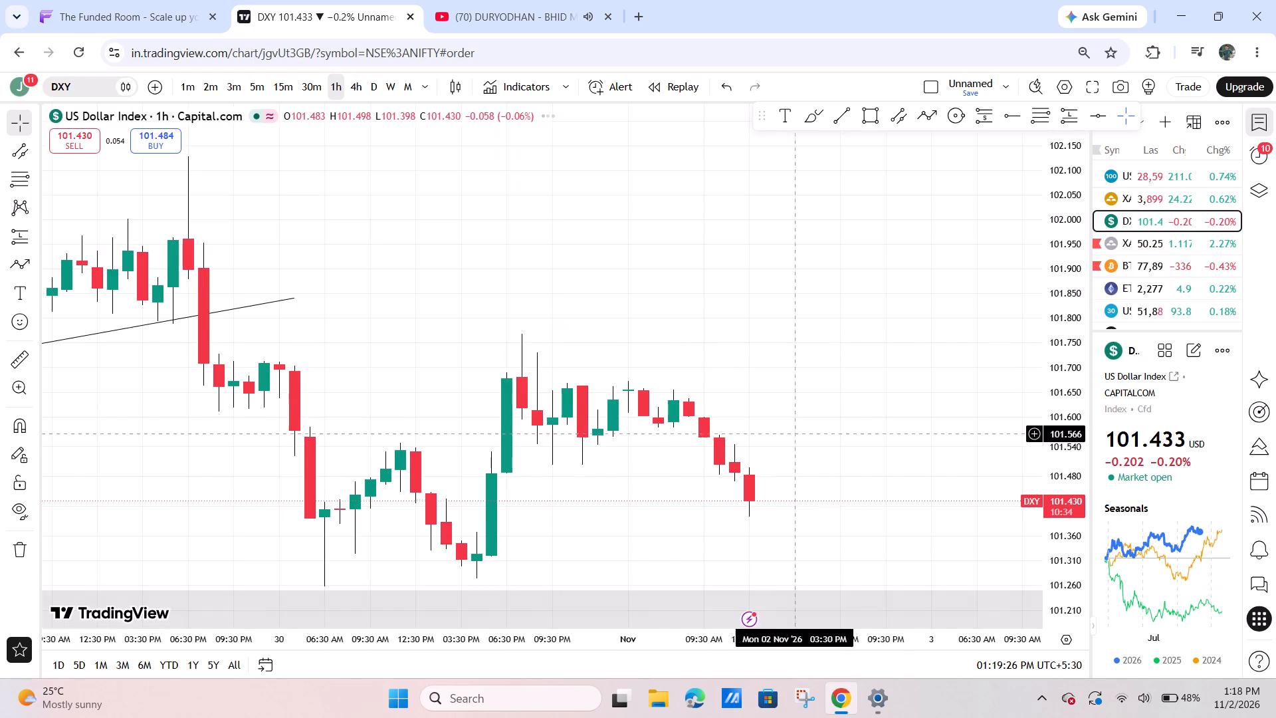
pyautogui.scroll(-5, 801, 447)
pyautogui.moveTo(925, 473); pyautogui.dragTo(960, 400)
pyautogui.moveTo(733, 368); pyautogui.dragTo(726, 320)
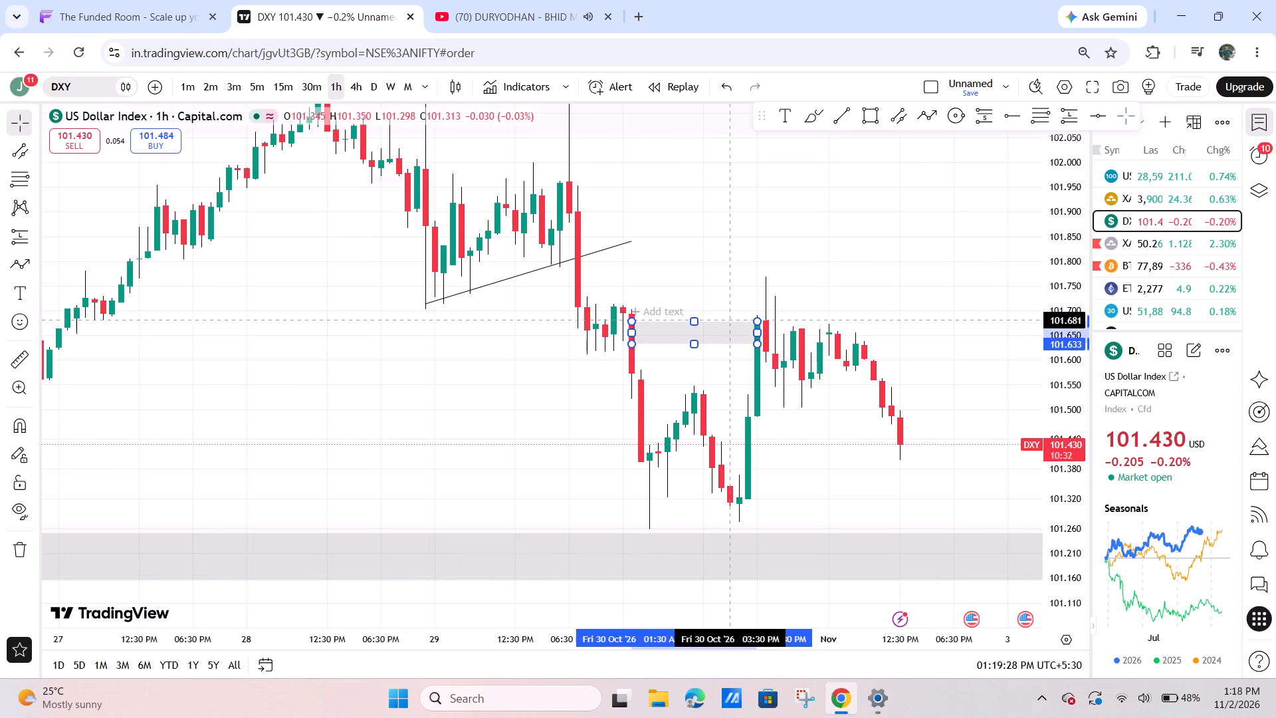
pyautogui.moveTo(726, 320); pyautogui.dragTo(730, 297)
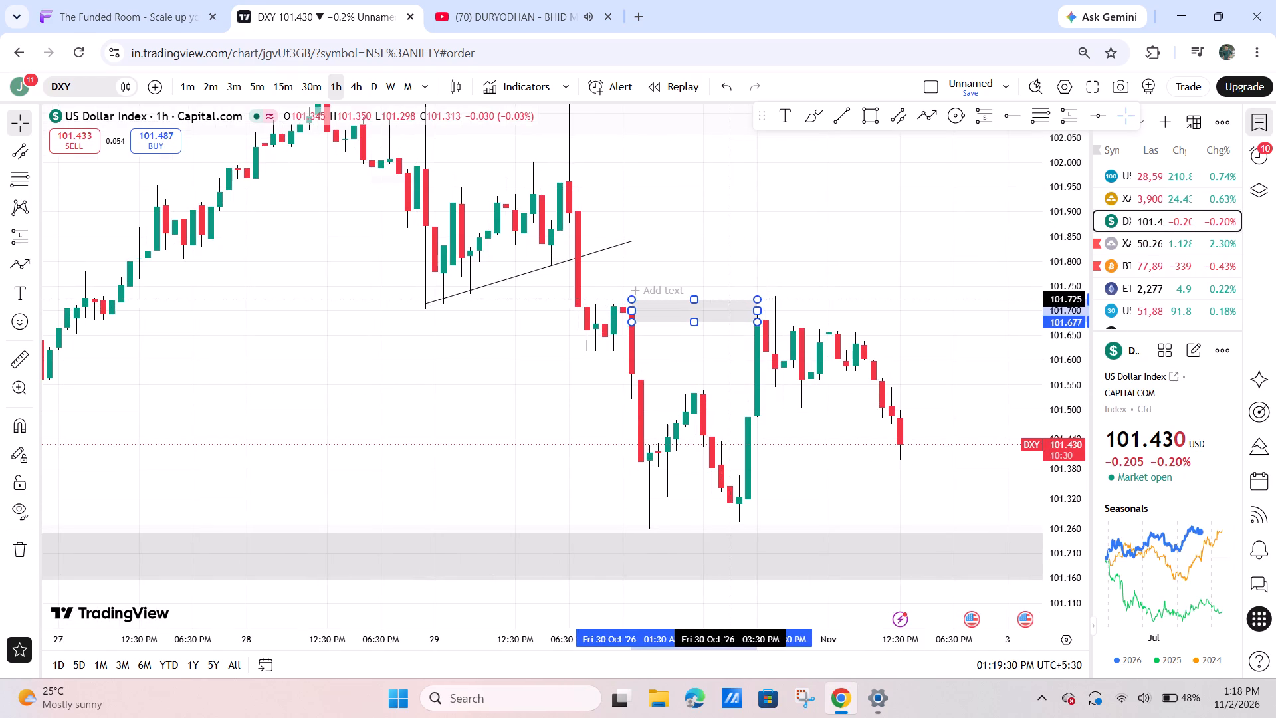
pyautogui.moveTo(730, 297); pyautogui.dragTo(737, 287)
# Shift the dollar index's upper grey zone to start on 29 Oct at 23:30, at about 101.69–101.74, and extend its end just past the latest candle.
pyautogui.moveTo(764, 295); pyautogui.dragTo(836, 298)
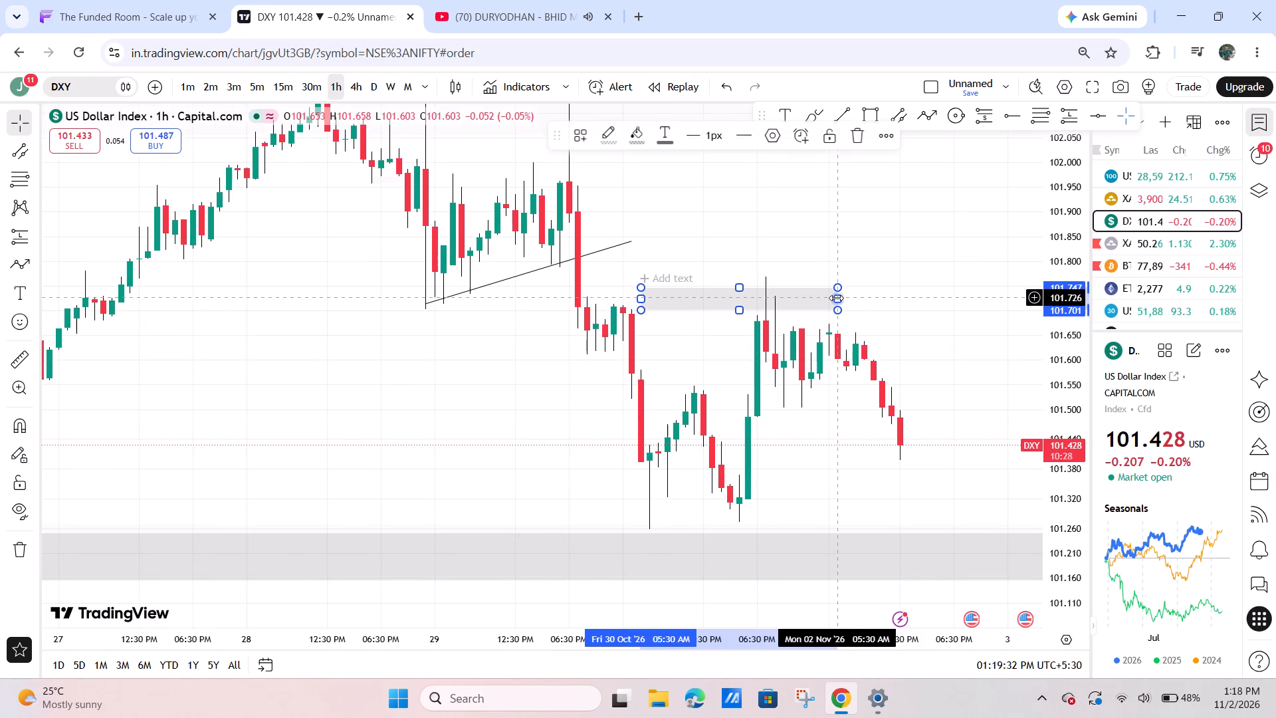
pyautogui.moveTo(845, 318); pyautogui.dragTo(799, 327)
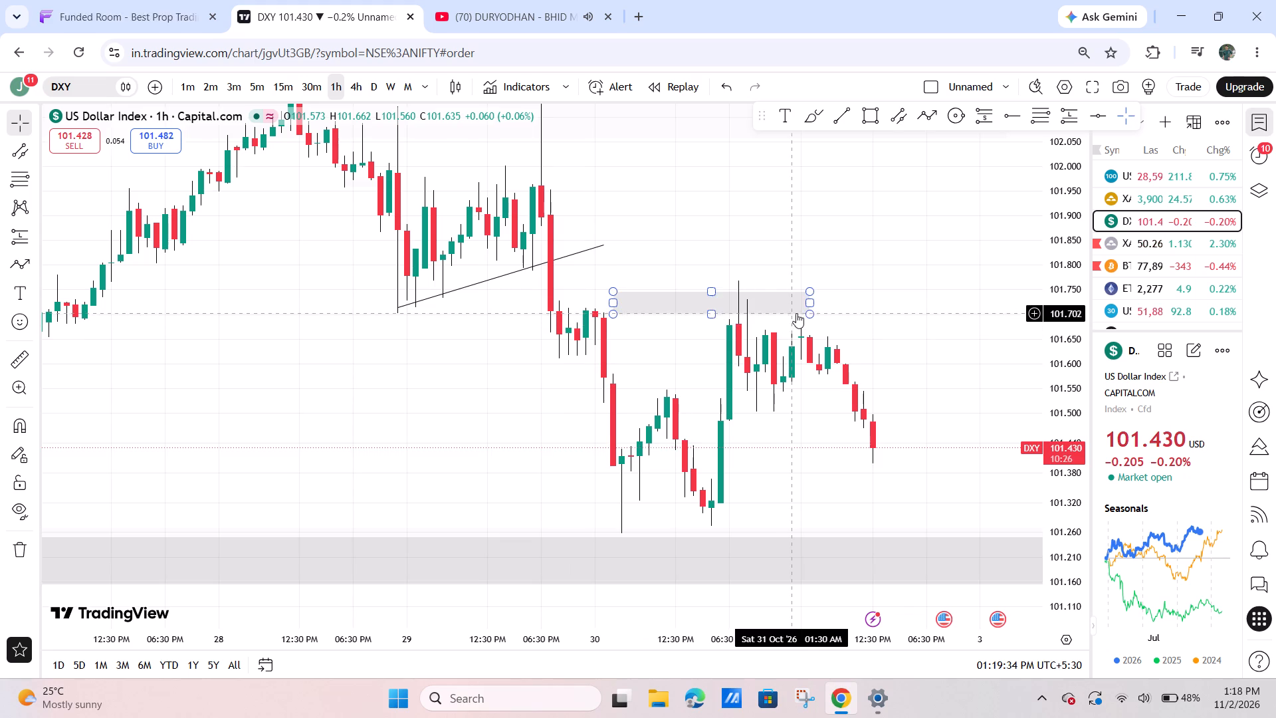
pyautogui.moveTo(796, 313); pyautogui.dragTo(764, 317)
pyautogui.click(790, 307)
pyautogui.moveTo(785, 307); pyautogui.dragTo(868, 306)
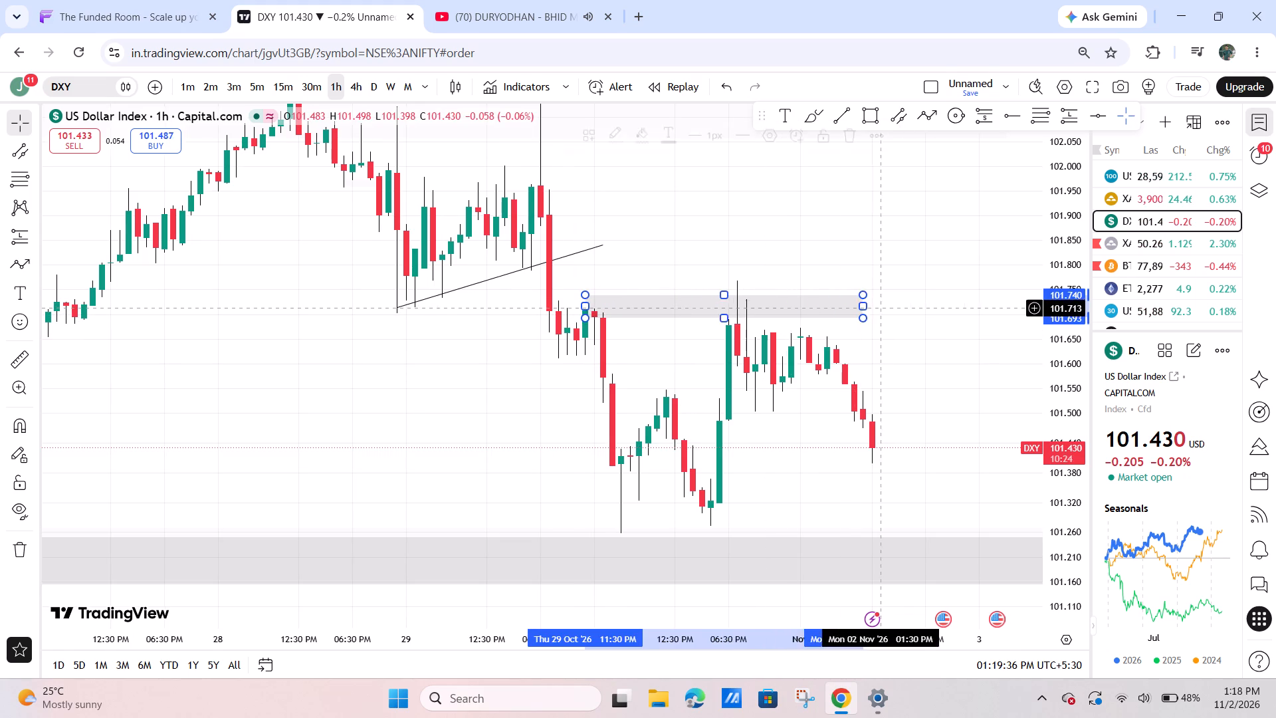
pyautogui.moveTo(910, 314); pyautogui.dragTo(713, 276)
pyautogui.moveTo(695, 267); pyautogui.dragTo(722, 271)
pyautogui.moveTo(768, 301); pyautogui.dragTo(867, 290)
pyautogui.moveTo(1040, 220); pyautogui.dragTo(1007, 280)
pyautogui.click(922, 309)
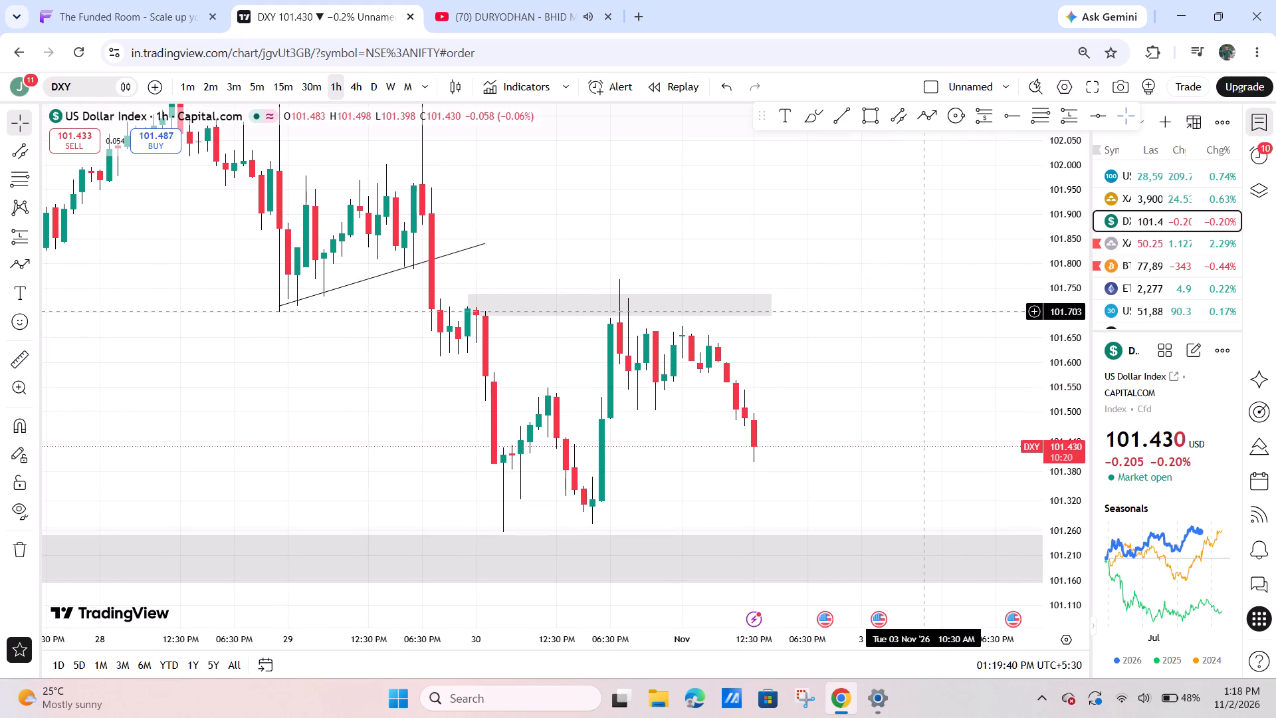
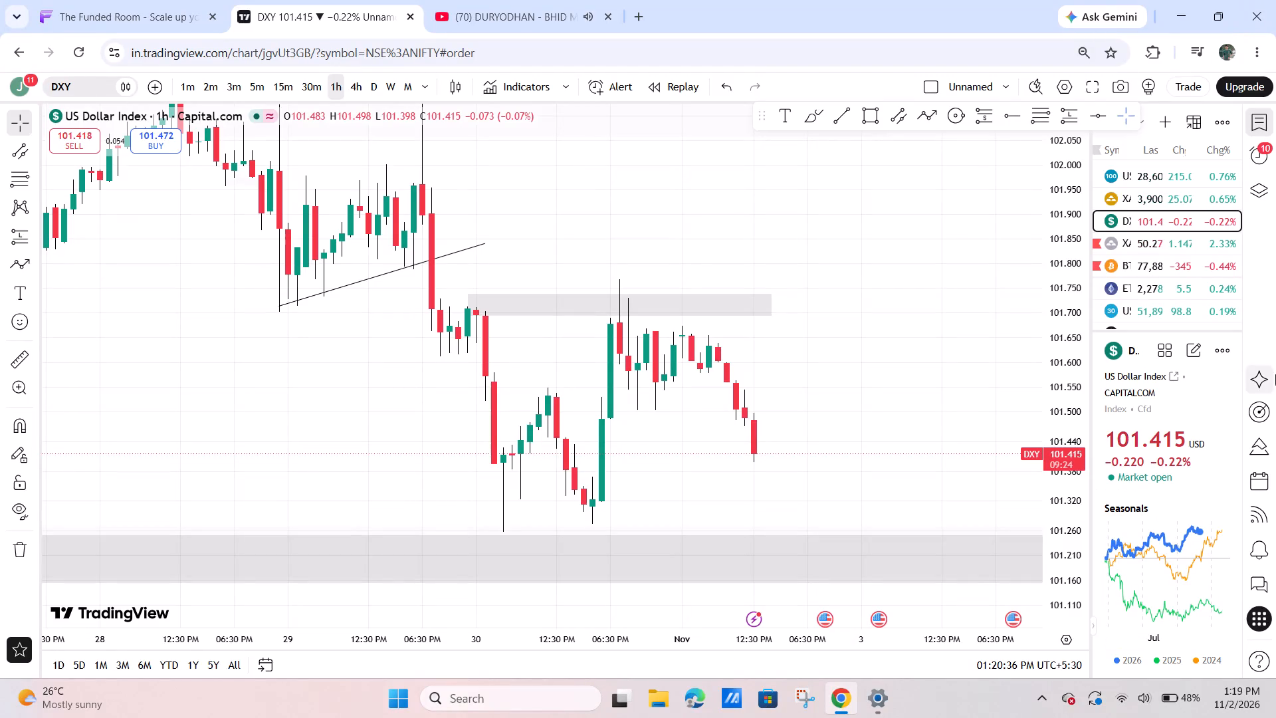
# Open the US Tech 100 Index and examine its recent drop and rebound on the 1-hour and 15-minute charts.
pyautogui.click(1143, 174)
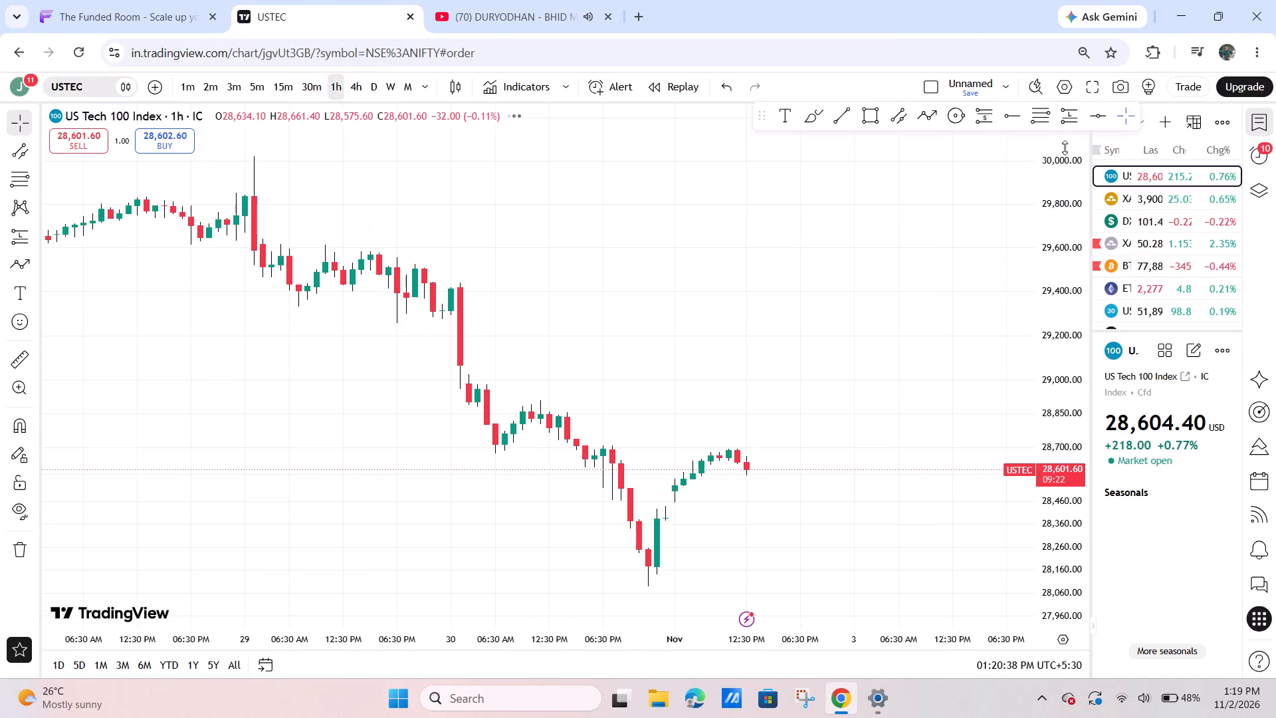
pyautogui.moveTo(878, 269); pyautogui.dragTo(891, 177)
pyautogui.scroll(-5, 803, 357)
pyautogui.moveTo(759, 309); pyautogui.dragTo(620, 289)
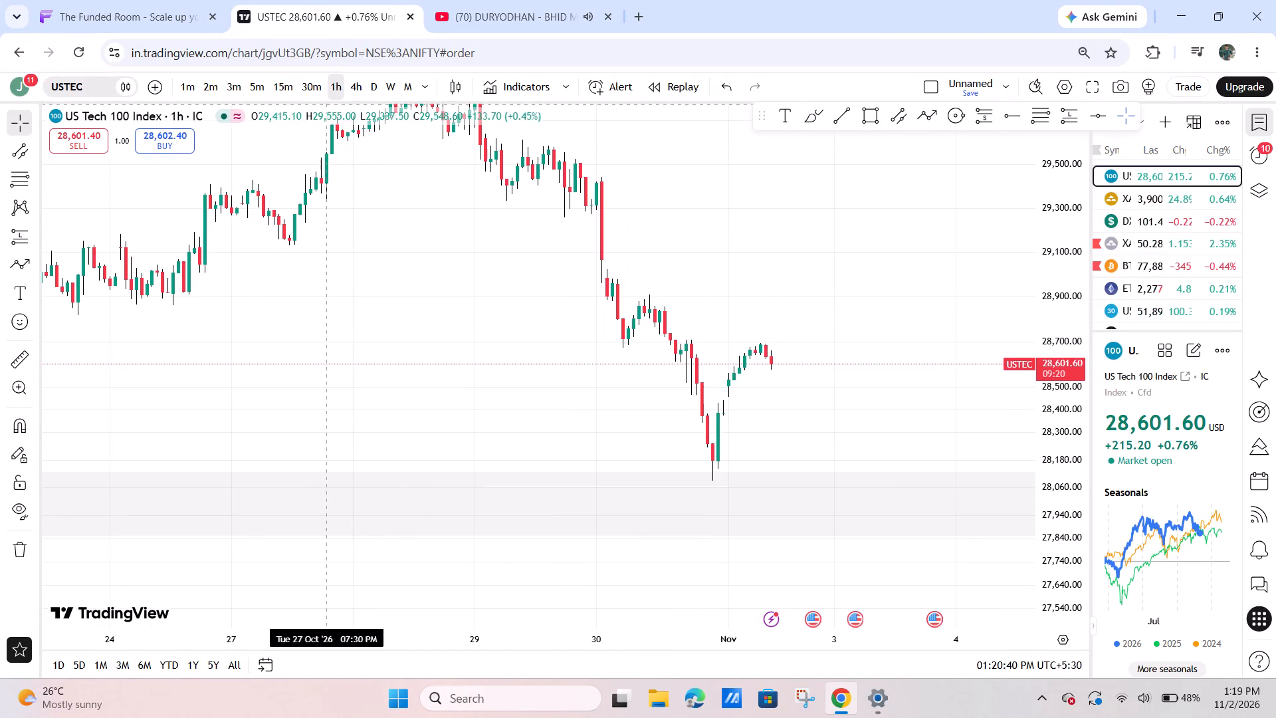
pyautogui.click(284, 96)
pyautogui.moveTo(1051, 531); pyautogui.dragTo(1071, 203)
pyautogui.scroll(-6, 933, 483)
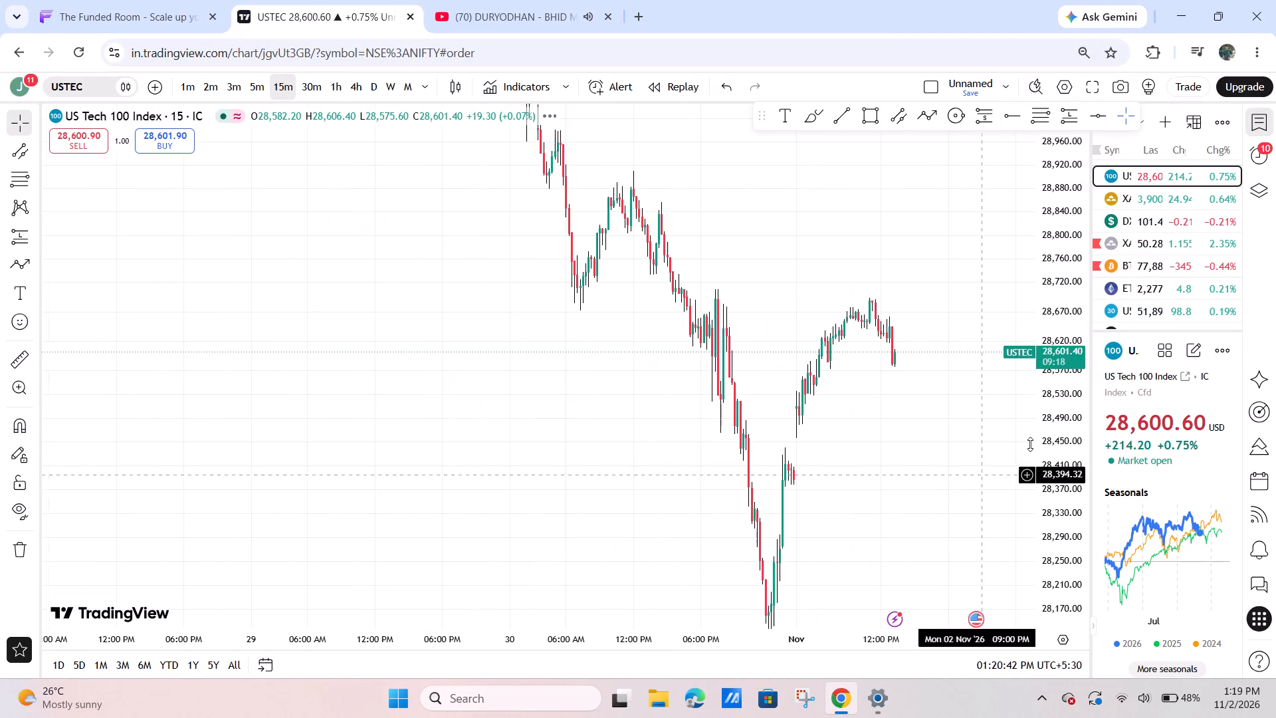
pyautogui.moveTo(1043, 477); pyautogui.dragTo(1089, 293)
pyautogui.scroll(6, 838, 526)
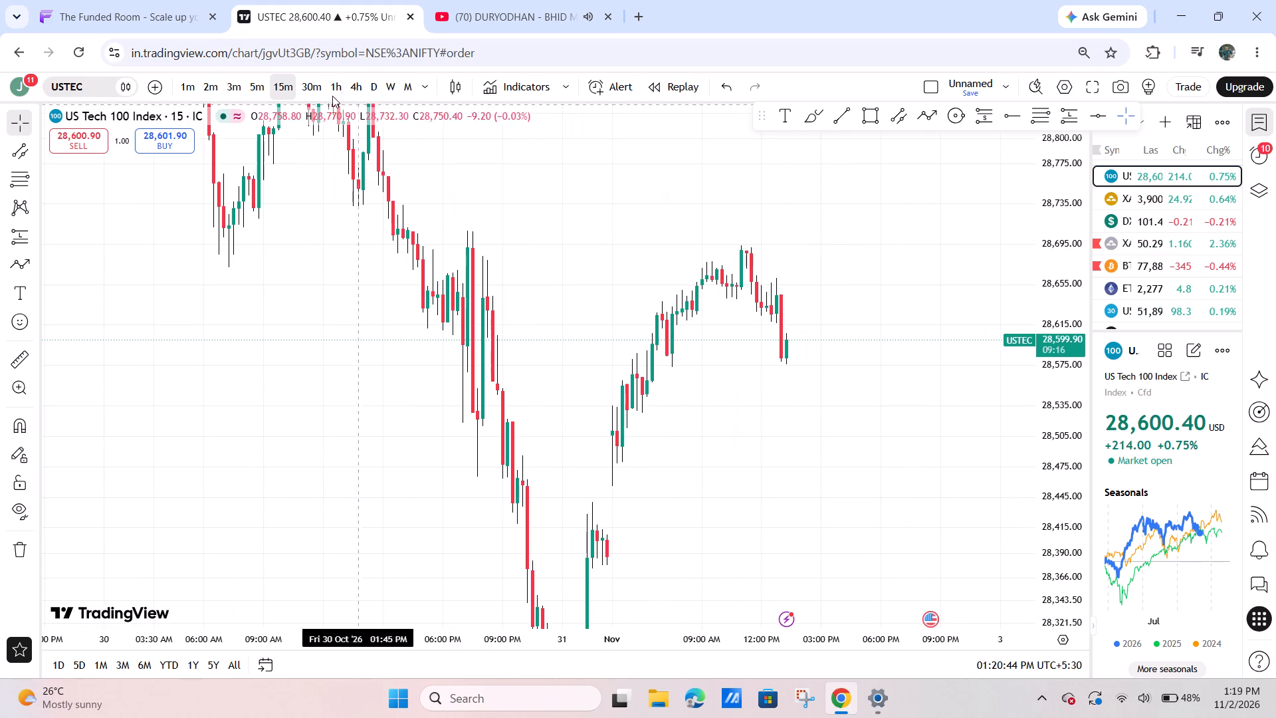
# Examine the US Tech 100's latest candles and rebound from the low on the 1-hour chart.
pyautogui.click(320, 94)
pyautogui.click(328, 92)
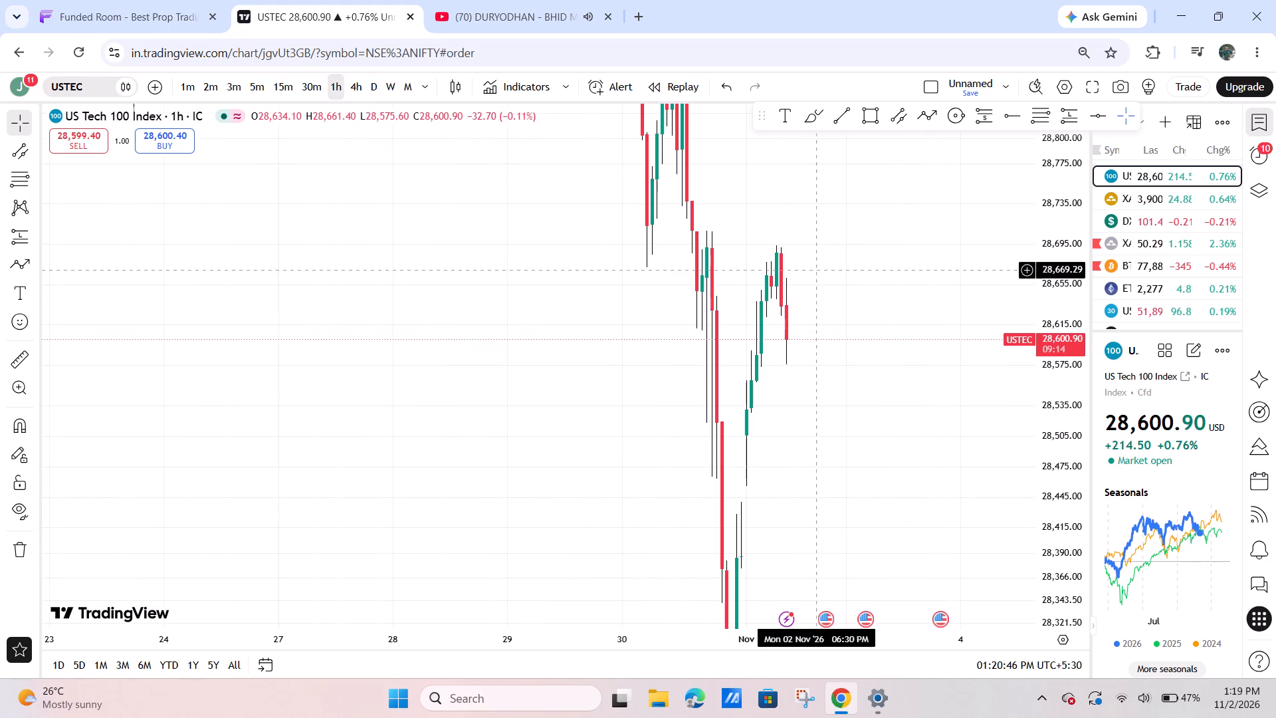
pyautogui.scroll(7, 794, 596)
pyautogui.moveTo(1046, 225); pyautogui.dragTo(1051, 277)
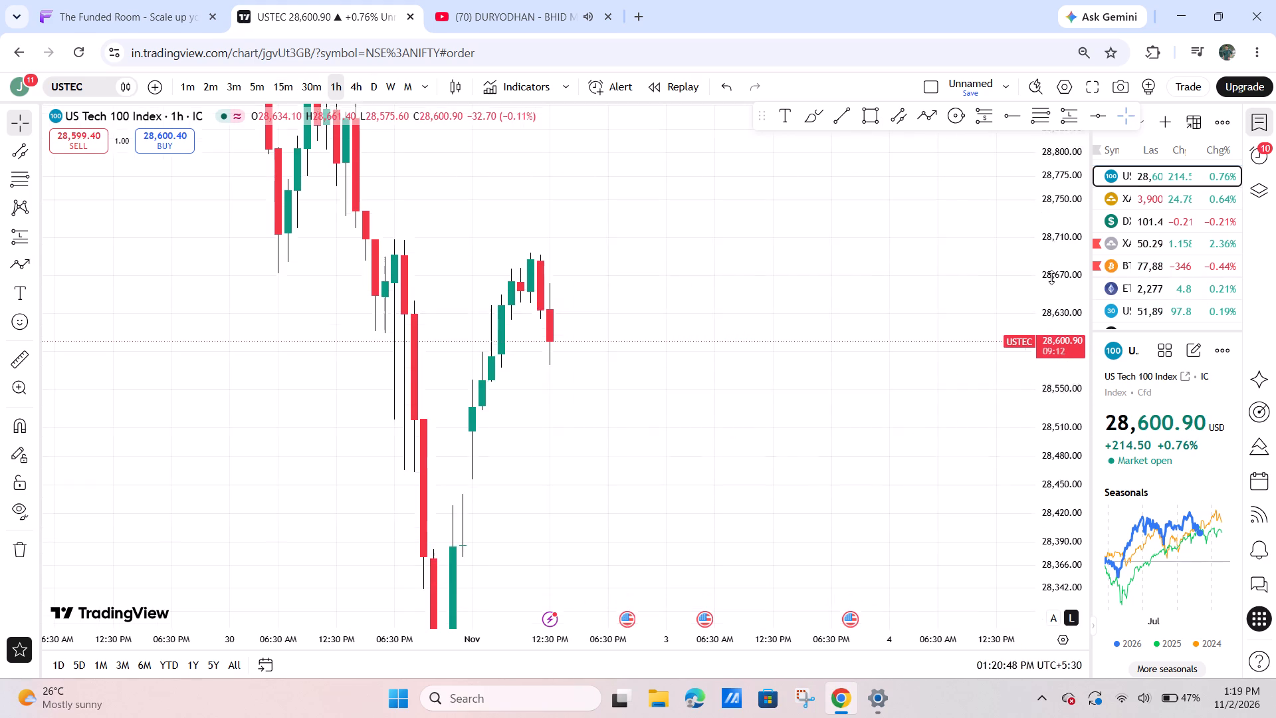
pyautogui.moveTo(1051, 277); pyautogui.dragTo(1037, 457)
pyautogui.moveTo(696, 406); pyautogui.dragTo(881, 360)
pyautogui.scroll(4, 712, 489)
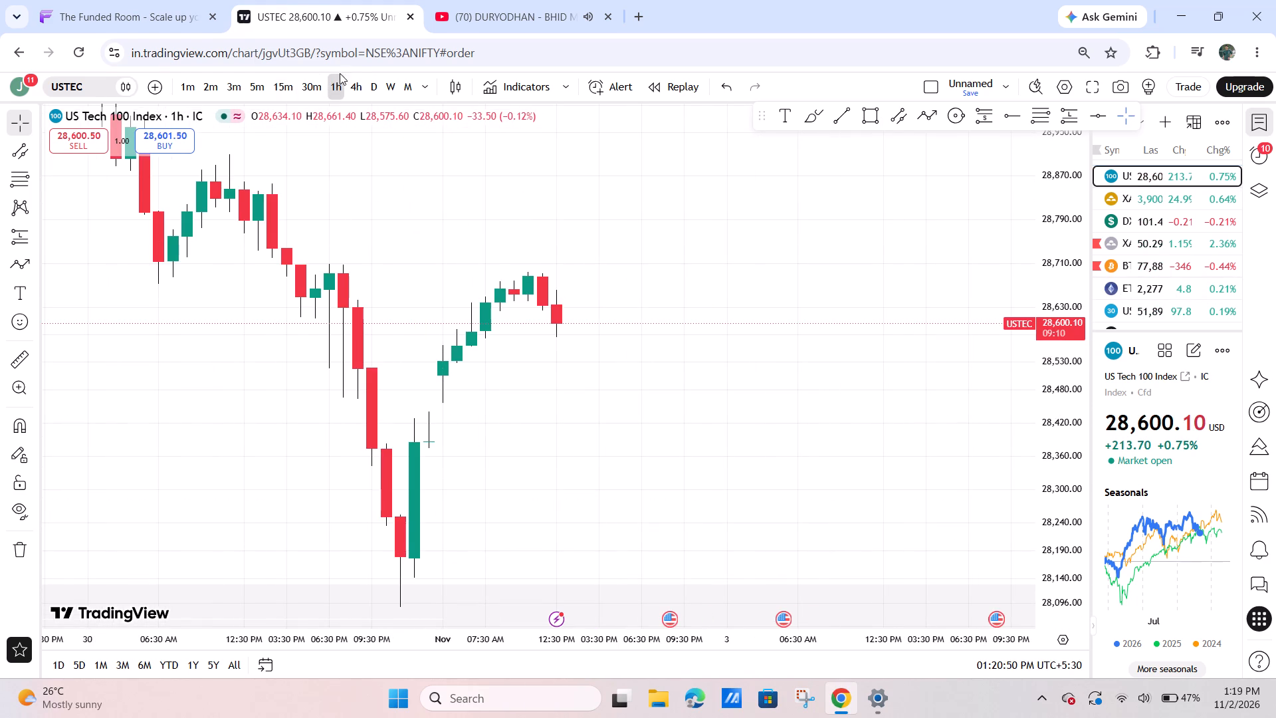
# On the US Tech 100 4-hour chart, raise the grey zone to about 28,096–28,379.
pyautogui.click(353, 83)
pyautogui.scroll(-4, 661, 247)
pyautogui.moveTo(1062, 185); pyautogui.dragTo(1050, 585)
pyautogui.moveTo(918, 473); pyautogui.dragTo(730, 435)
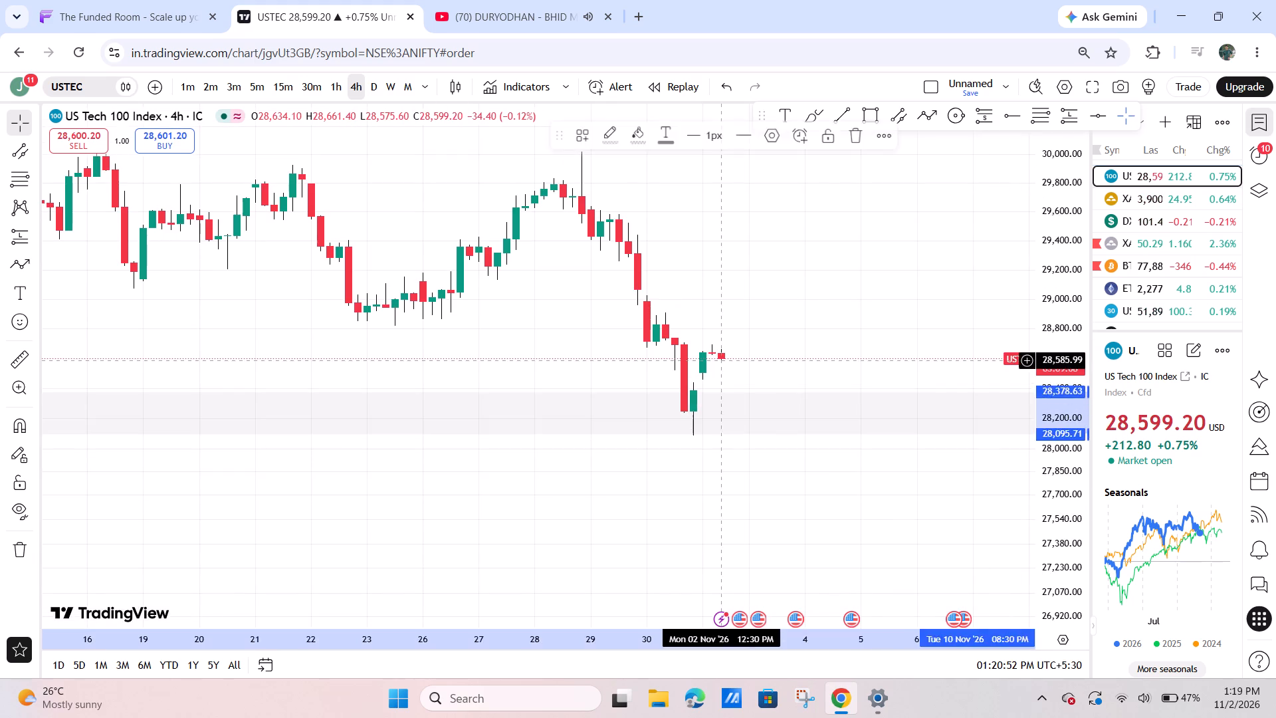
# Examine the US Tech 100's price action against the grey zone on the 4-hour and 1-hour charts.
pyautogui.moveTo(764, 205); pyautogui.dragTo(716, 283)
pyautogui.moveTo(813, 116); pyautogui.dragTo(813, 122)
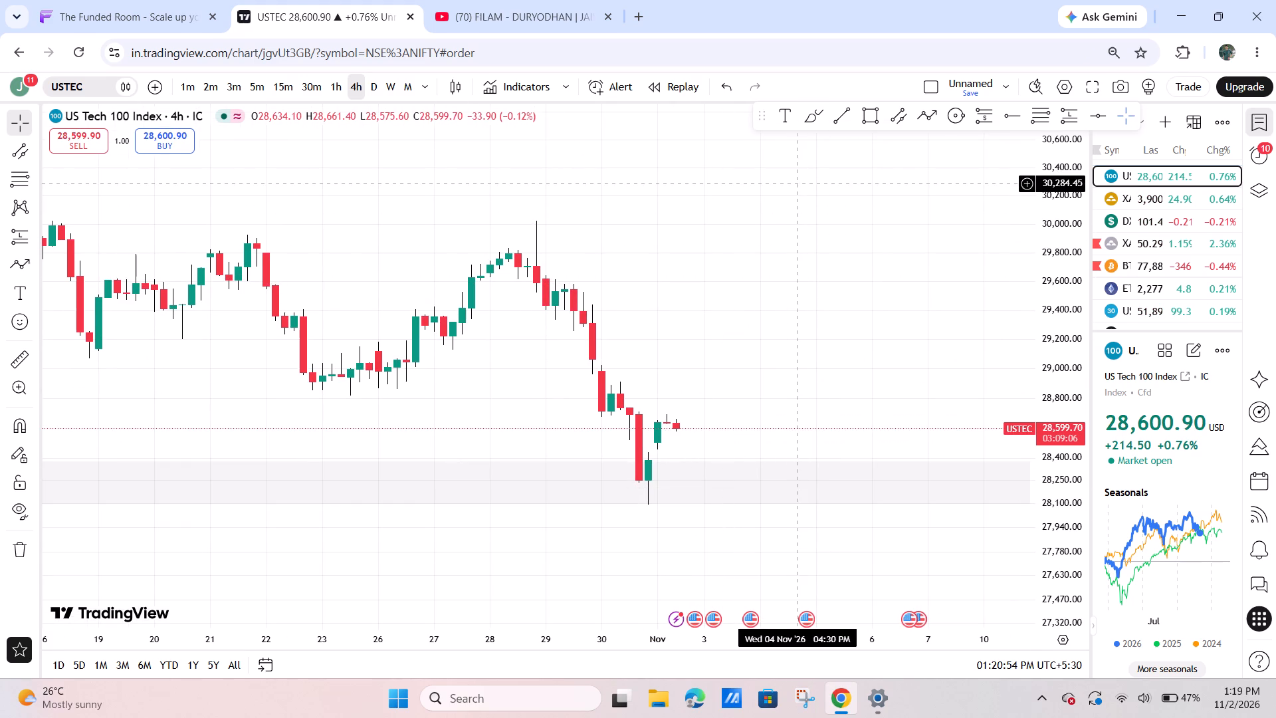
pyautogui.rightClick(790, 183)
pyautogui.moveTo(752, 317); pyautogui.dragTo(921, 293)
pyautogui.moveTo(1070, 448); pyautogui.dragTo(1011, 213)
pyautogui.moveTo(975, 260); pyautogui.dragTo(791, 260)
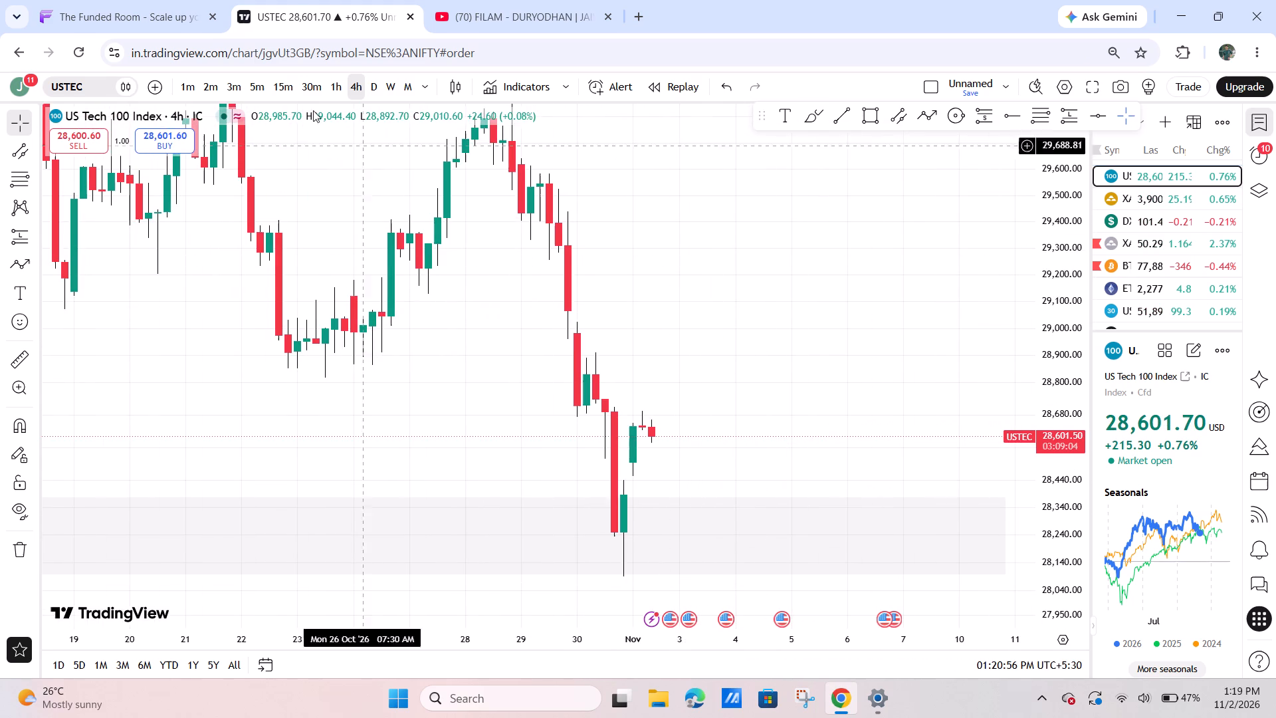
pyautogui.click(335, 84)
pyautogui.scroll(-5, 748, 331)
pyautogui.moveTo(913, 379); pyautogui.dragTo(874, 243)
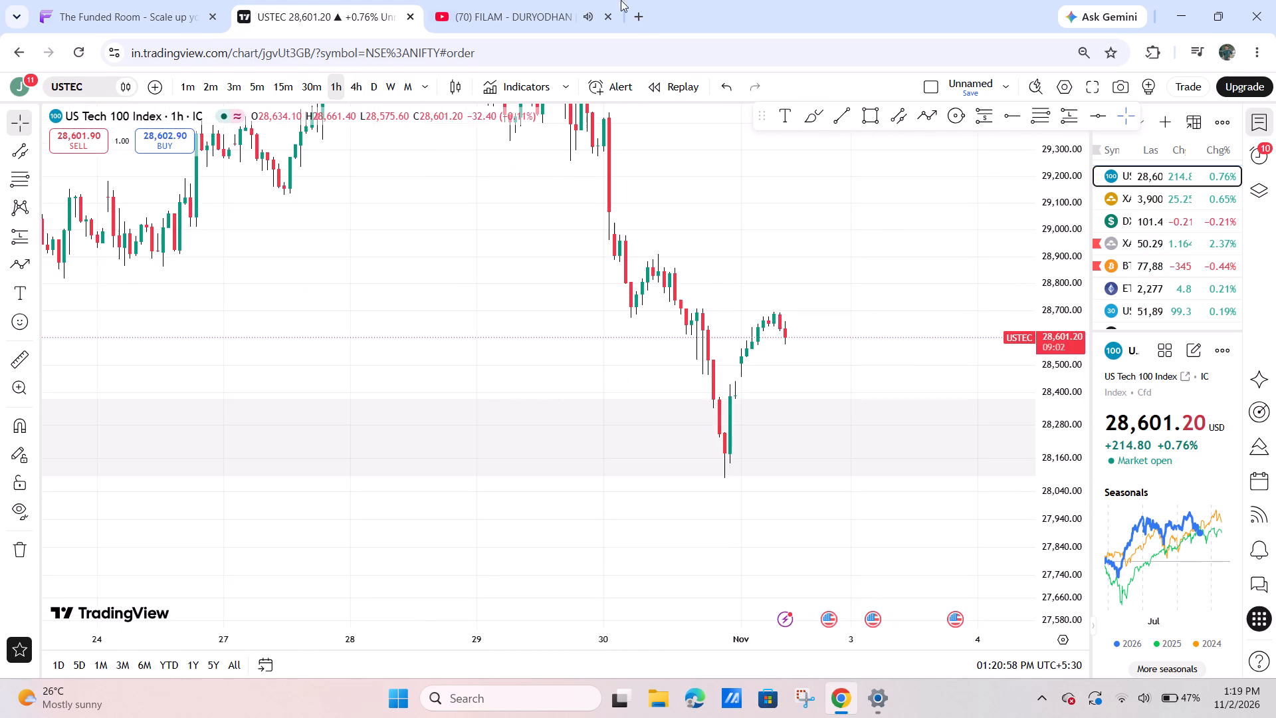
# Switch to YouTube and look over the page of the song FILAM.
pyautogui.click(538, 3)
pyautogui.scroll(-3, 613, 602)
pyautogui.scroll(2, 611, 602)
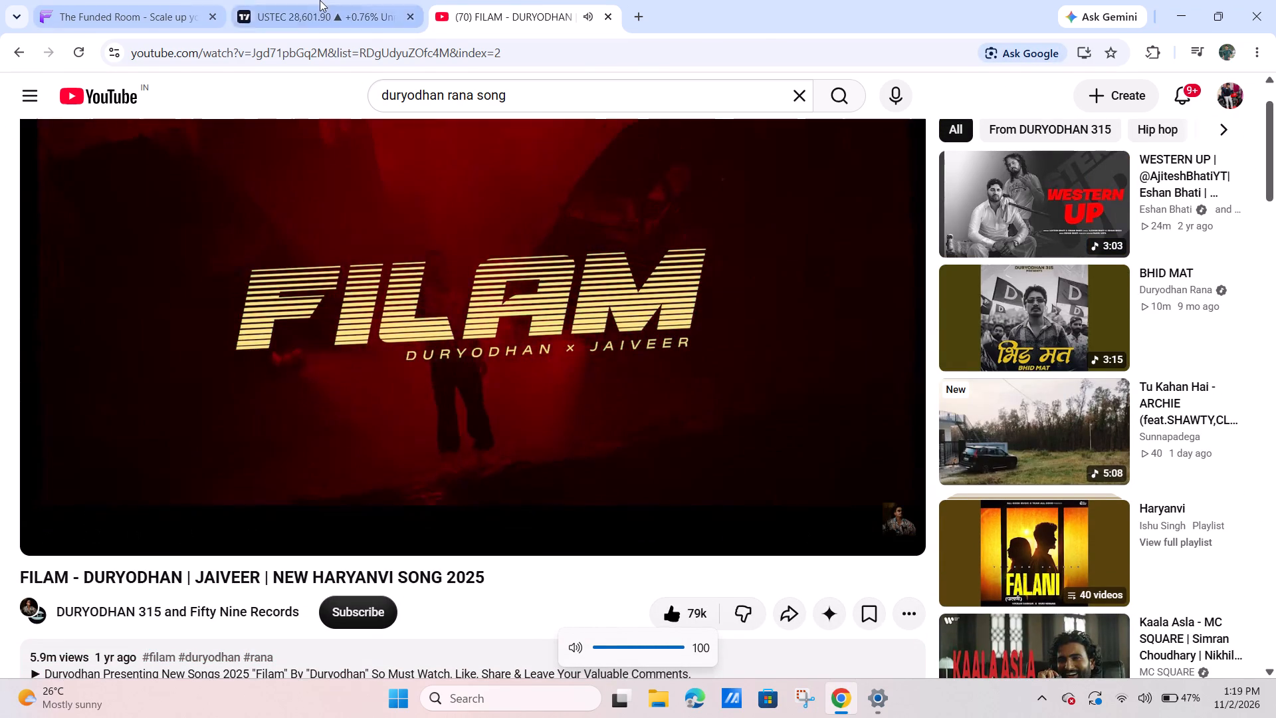
# Return to TradingView and examine the US Tech 100's rebound from the grey zone on the 15-minute and 1-hour charts.
pyautogui.click(320, 0)
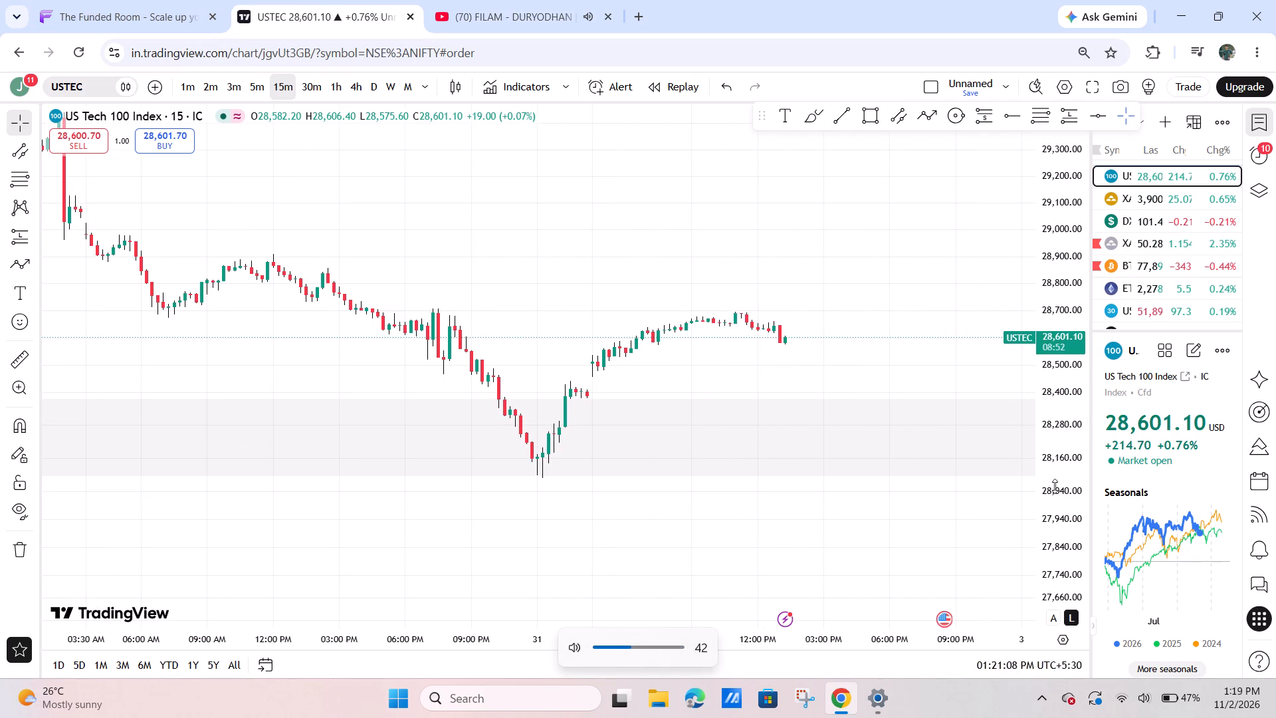
pyautogui.moveTo(924, 269); pyautogui.dragTo(861, 269)
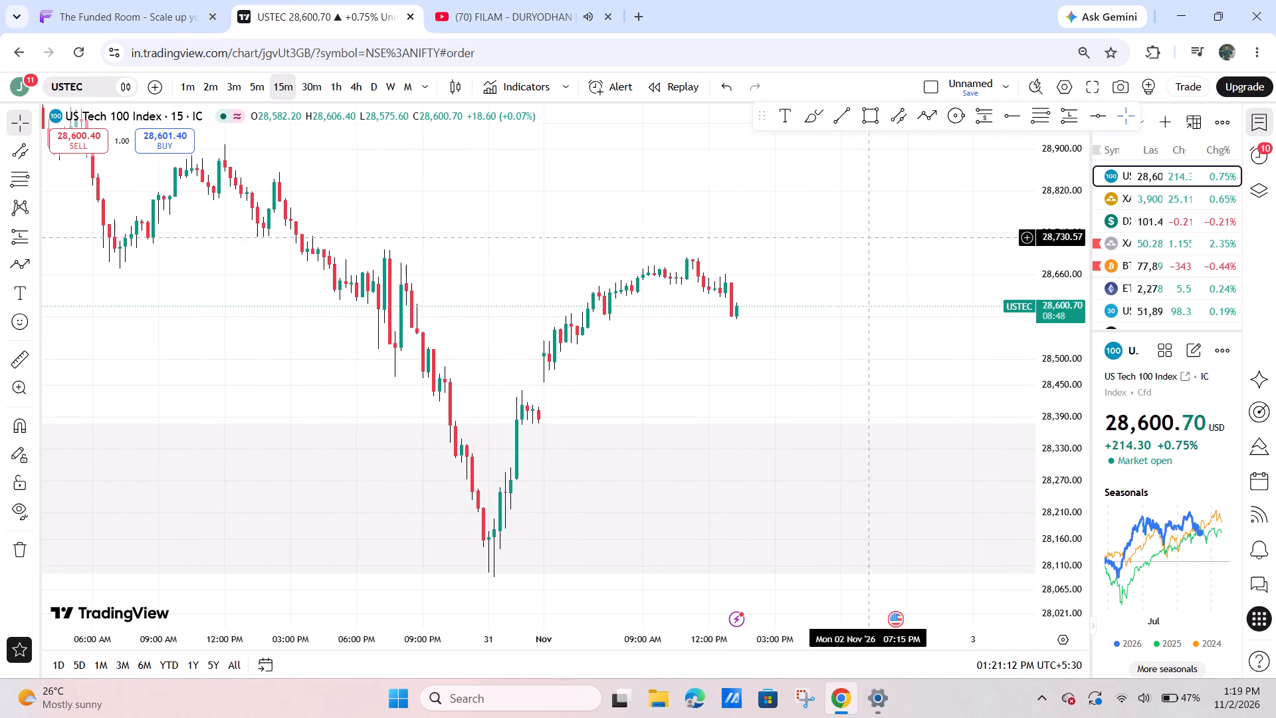
pyautogui.click(322, 76)
pyautogui.click(328, 82)
pyautogui.scroll(-5, 867, 416)
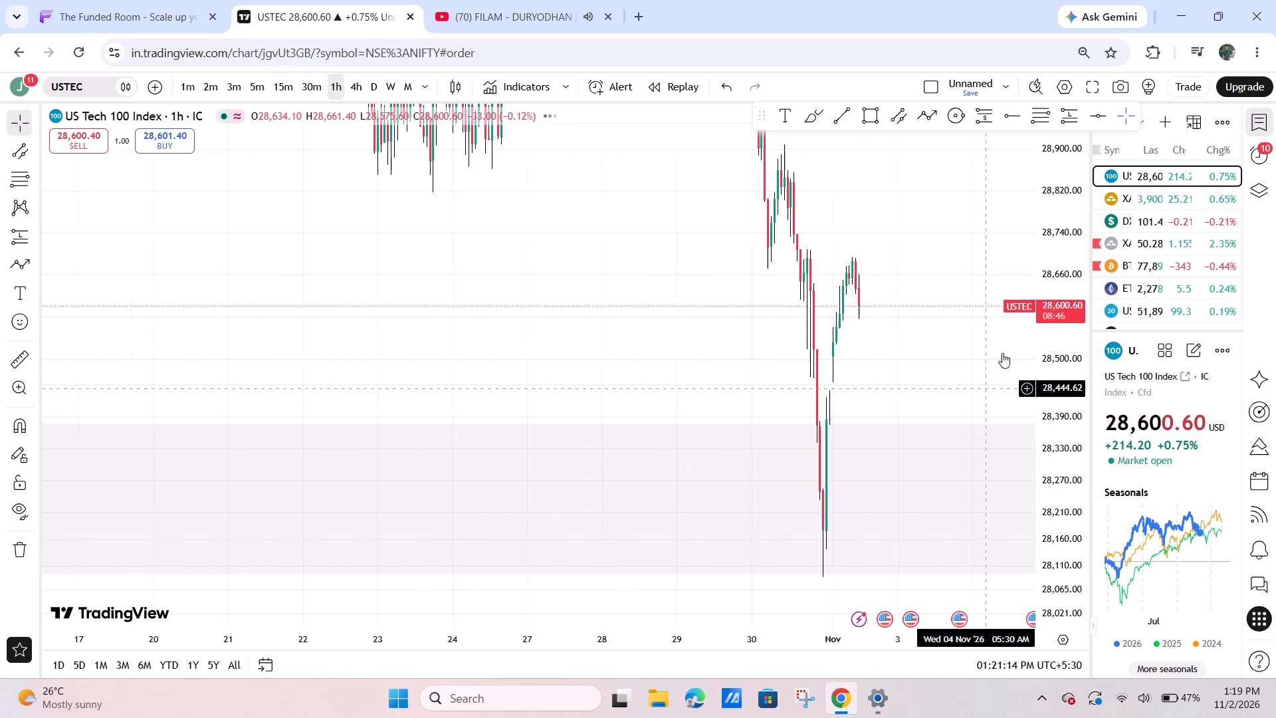
pyautogui.moveTo(1063, 224); pyautogui.dragTo(998, 568)
pyautogui.click(998, 568)
pyautogui.moveTo(851, 199); pyautogui.dragTo(801, 312)
pyautogui.click(801, 312)
pyautogui.scroll(-3, 940, 303)
# Open the XAUUSD gold 1-hour chart and examine the latest candles between the grey zone and the two pink zones.
pyautogui.click(1138, 189)
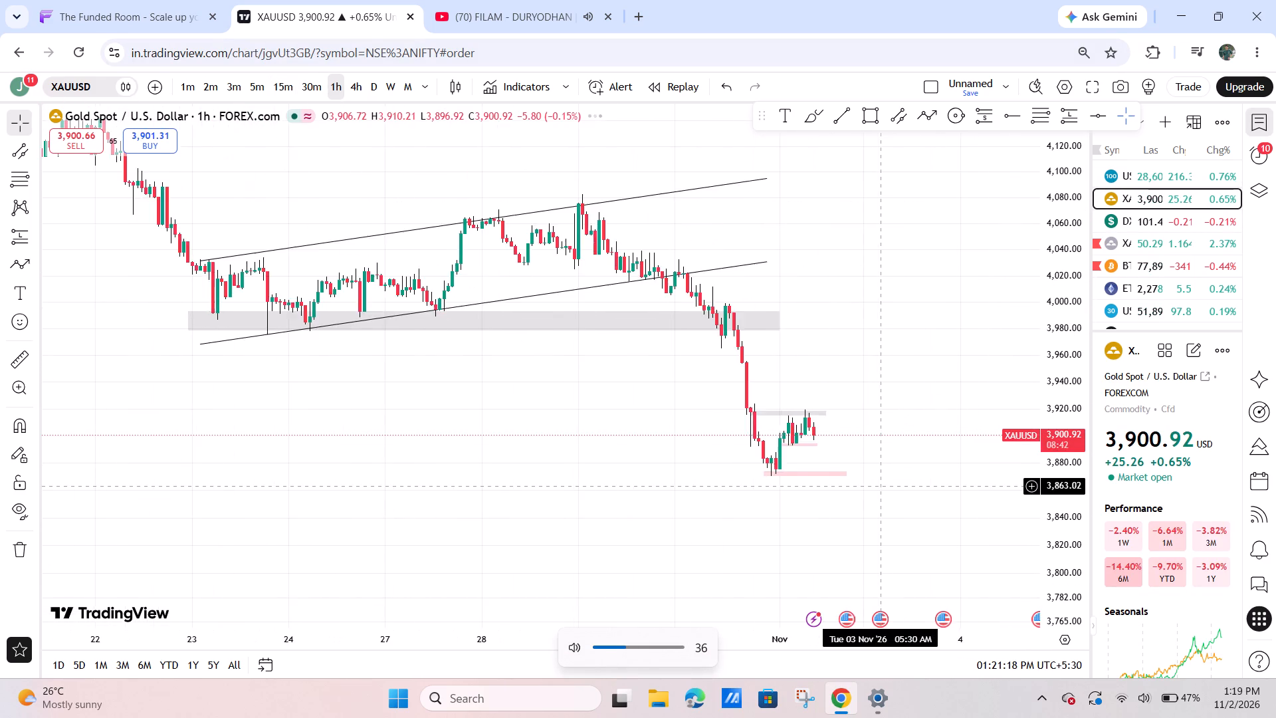
pyautogui.moveTo(864, 441); pyautogui.dragTo(997, 408)
pyautogui.moveTo(1074, 544); pyautogui.dragTo(1039, 124)
pyautogui.moveTo(908, 324); pyautogui.dragTo(1058, 21)
pyautogui.scroll(6, 959, 330)
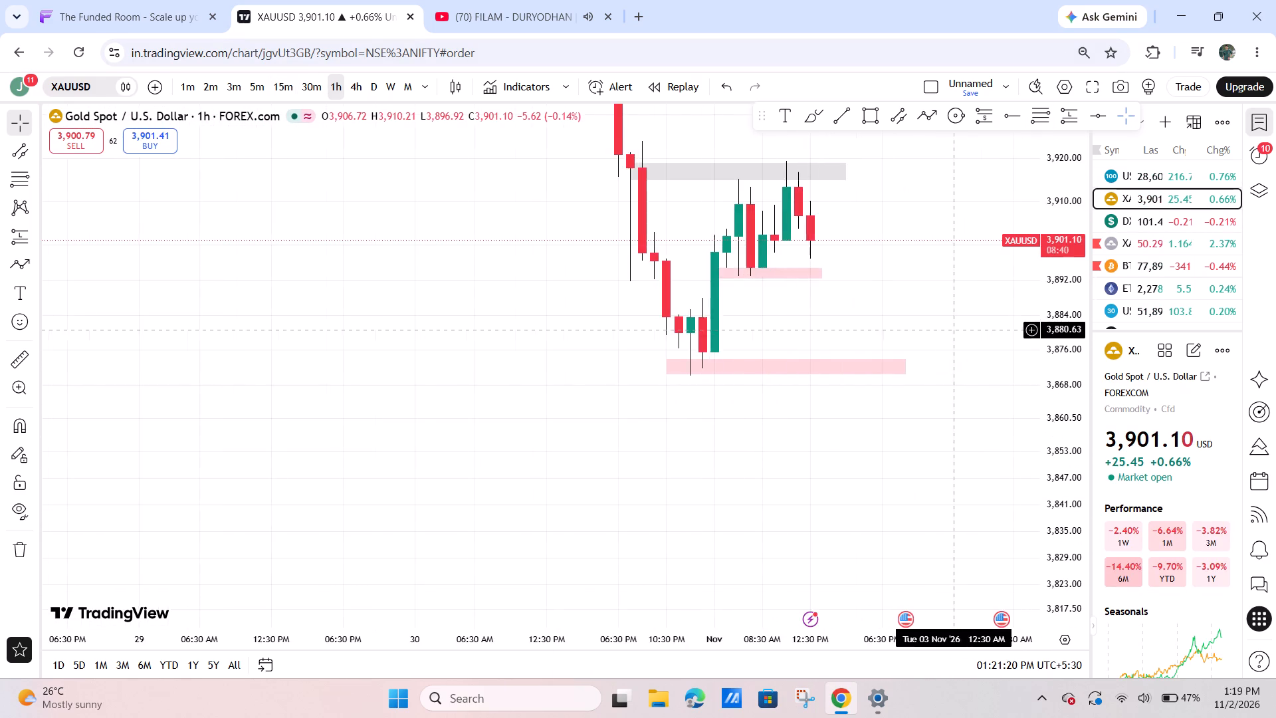
pyautogui.moveTo(956, 310); pyautogui.dragTo(871, 351)
pyautogui.moveTo(814, 326); pyautogui.dragTo(918, 333)
pyautogui.moveTo(918, 333); pyautogui.dragTo(1023, 377)
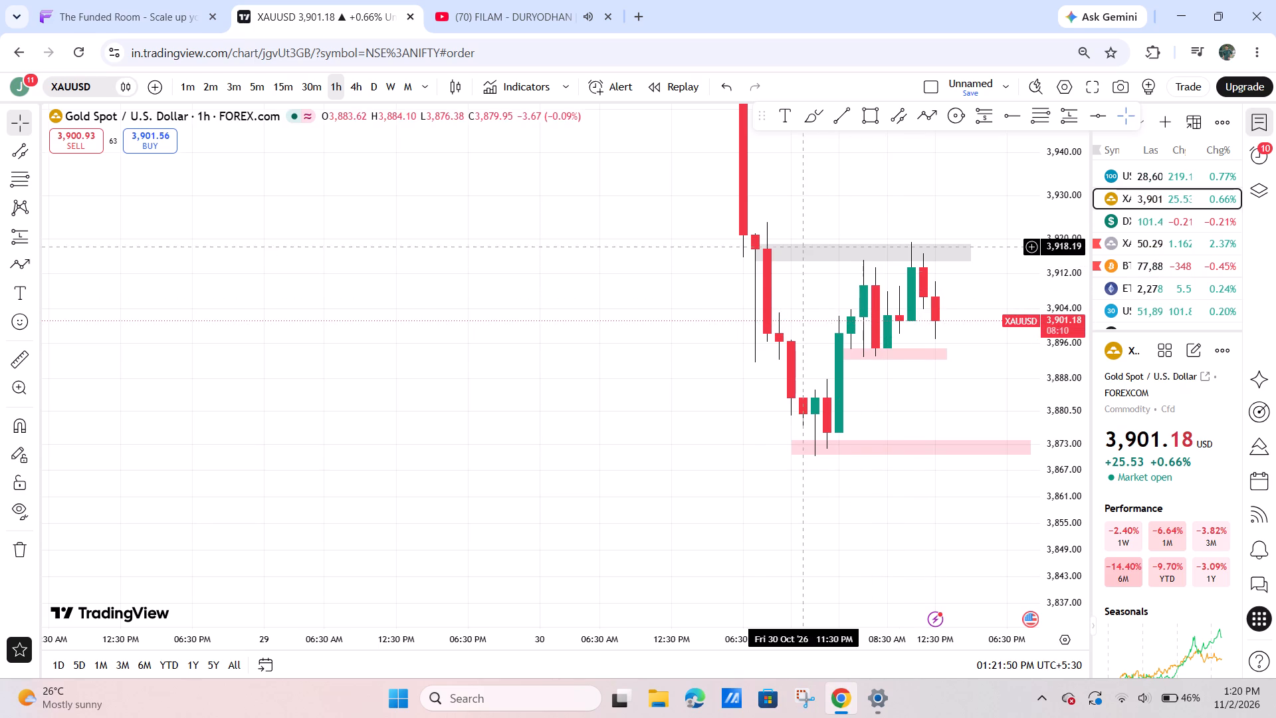
pyautogui.scroll(5, 897, 394)
pyautogui.moveTo(894, 400); pyautogui.dragTo(770, 417)
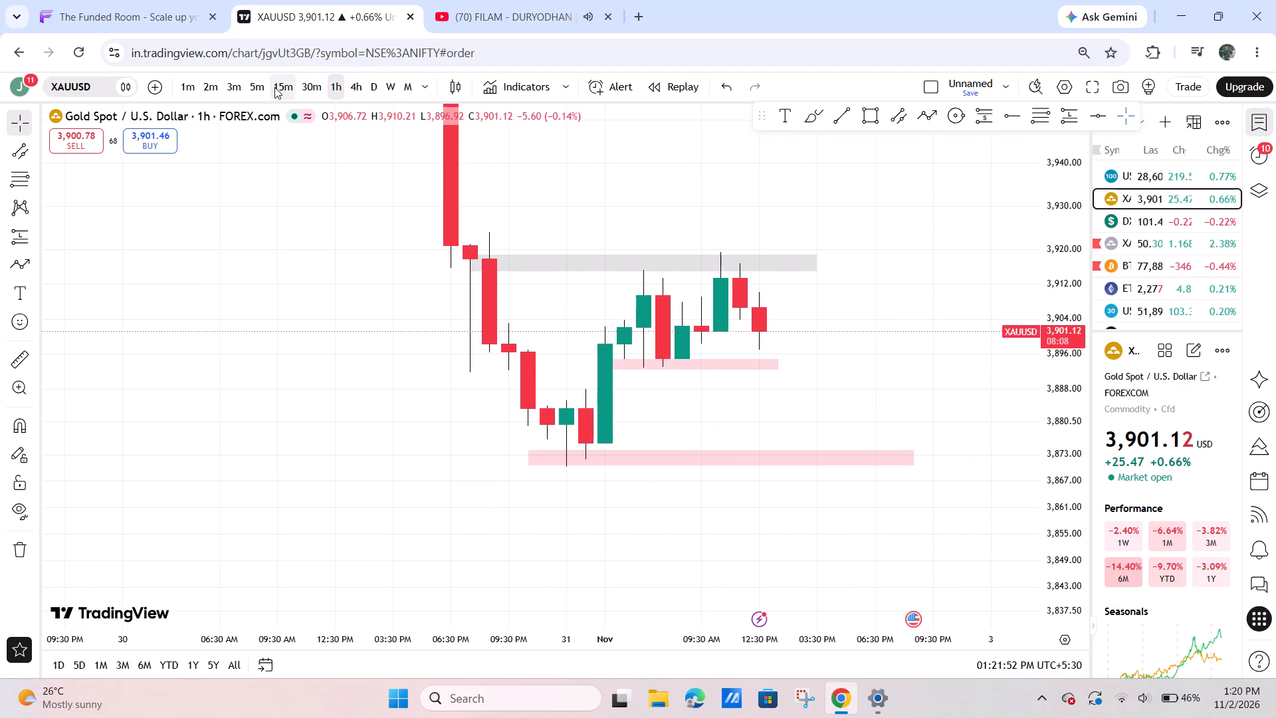
# Examine gold's 5-minute price action between the grey zone and the upper pink zone.
pyautogui.click(274, 87)
pyautogui.click(249, 88)
pyautogui.scroll(-5, 556, 340)
pyautogui.moveTo(1044, 525); pyautogui.dragTo(1012, 132)
pyautogui.moveTo(970, 166); pyautogui.dragTo(842, 252)
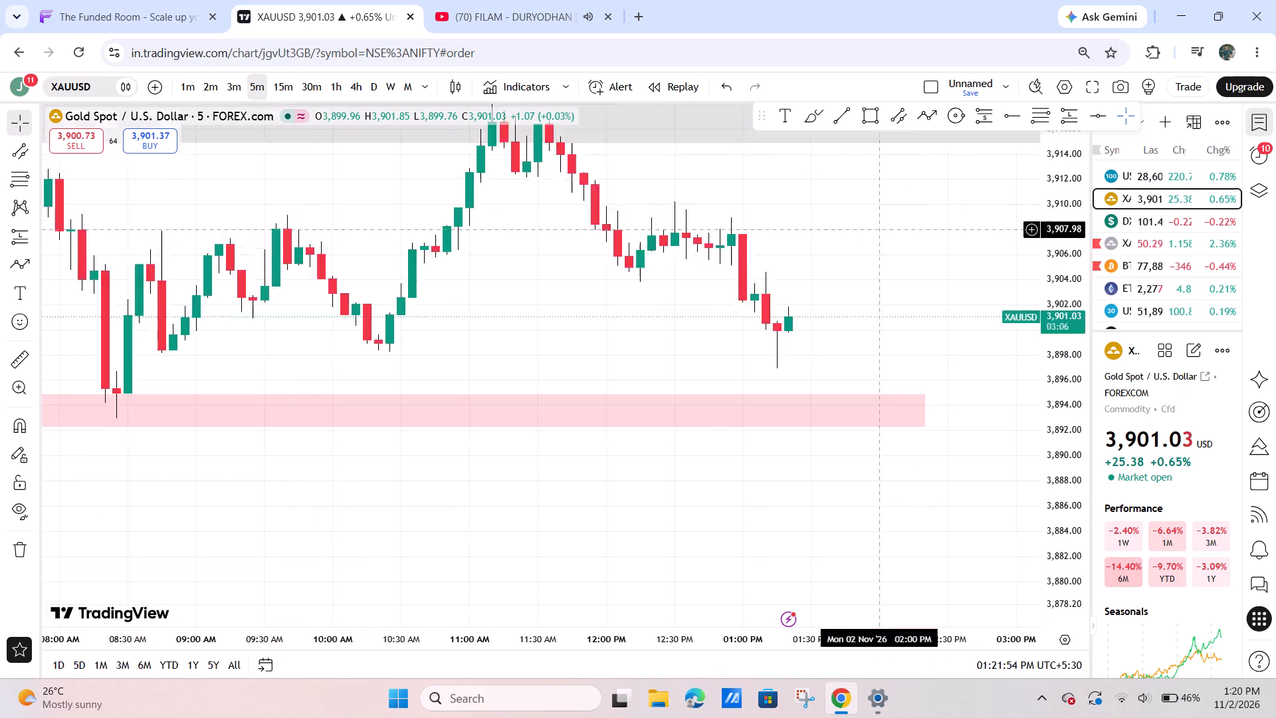
pyautogui.moveTo(842, 252); pyautogui.dragTo(833, 256)
pyautogui.scroll(-6, 861, 288)
pyautogui.moveTo(1055, 251); pyautogui.dragTo(1032, 316)
pyautogui.moveTo(982, 309); pyautogui.dragTo(913, 315)
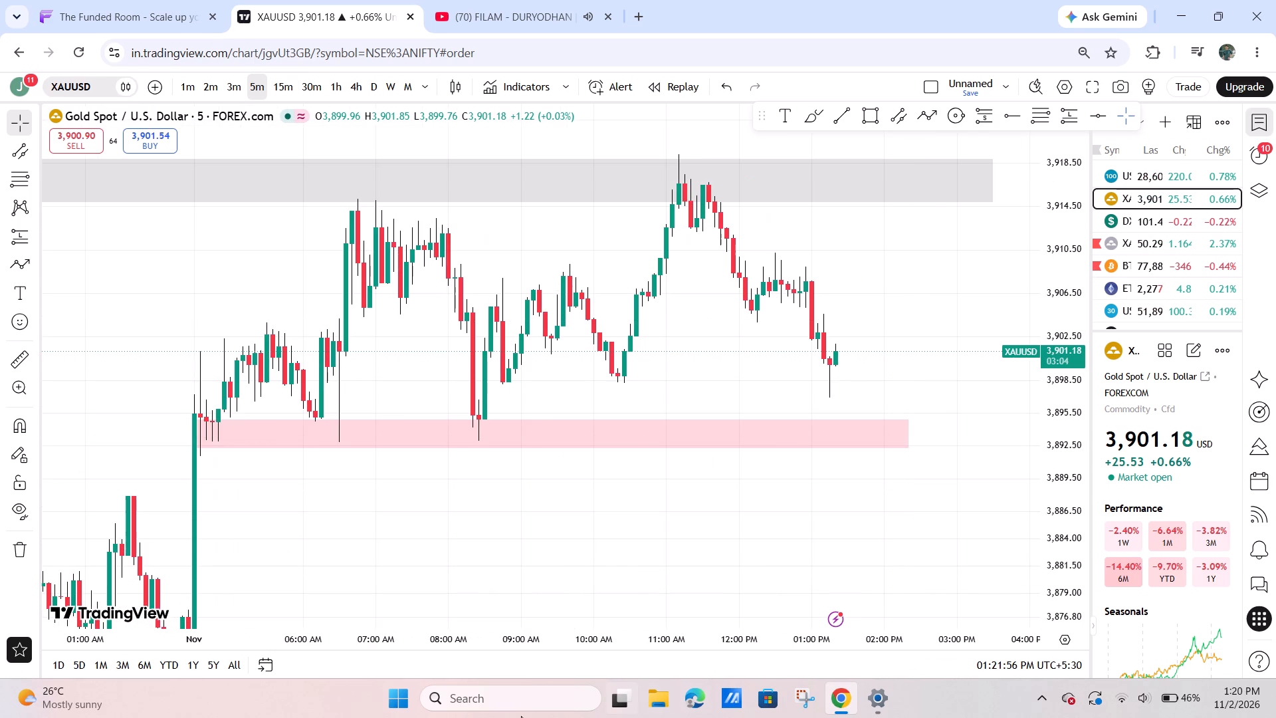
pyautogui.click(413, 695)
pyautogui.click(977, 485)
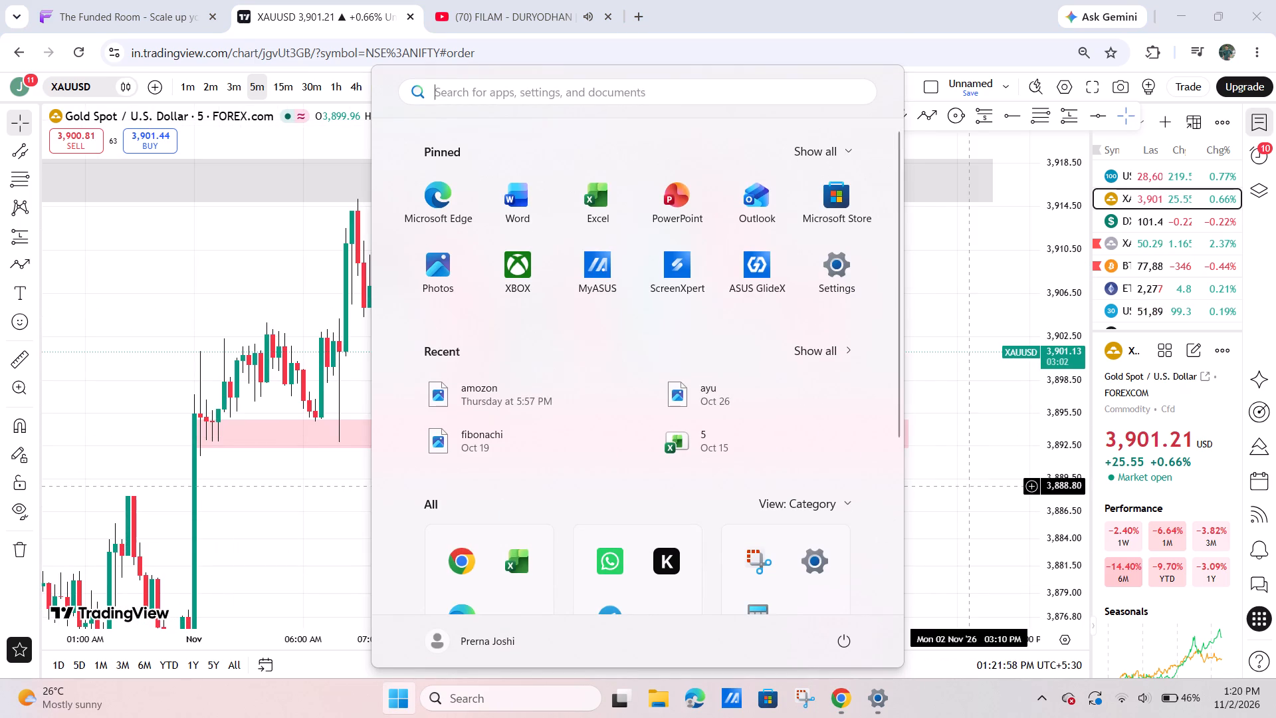